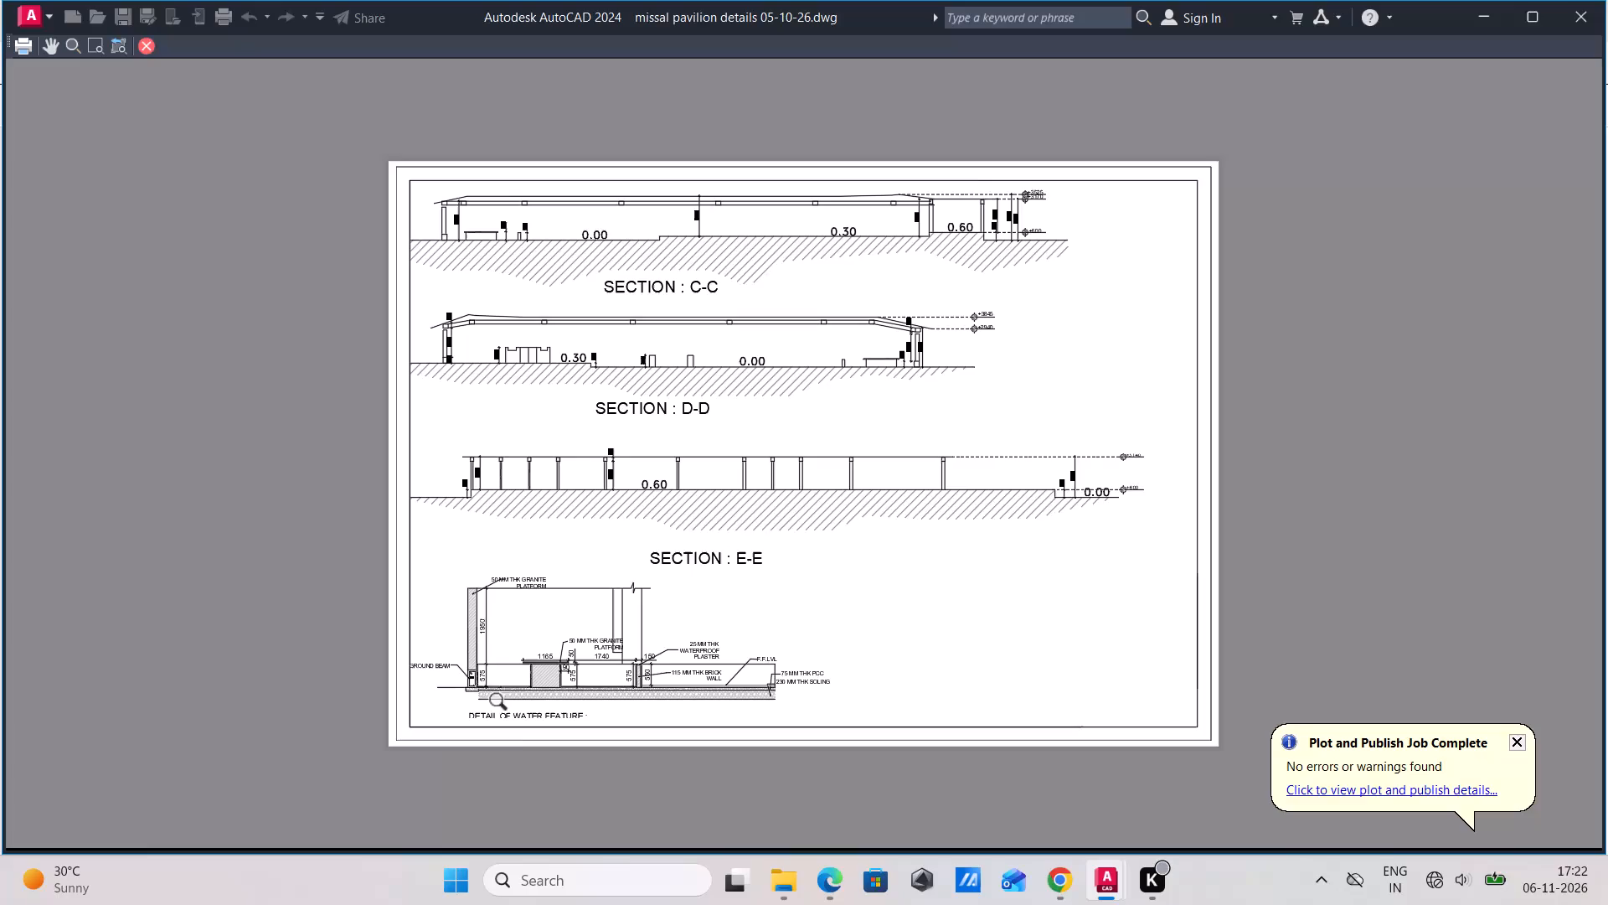
Close the plot preview and dismiss the Layout2 plot settings without plotting.
{"action": "left_click", "coordinate": [148, 44]}
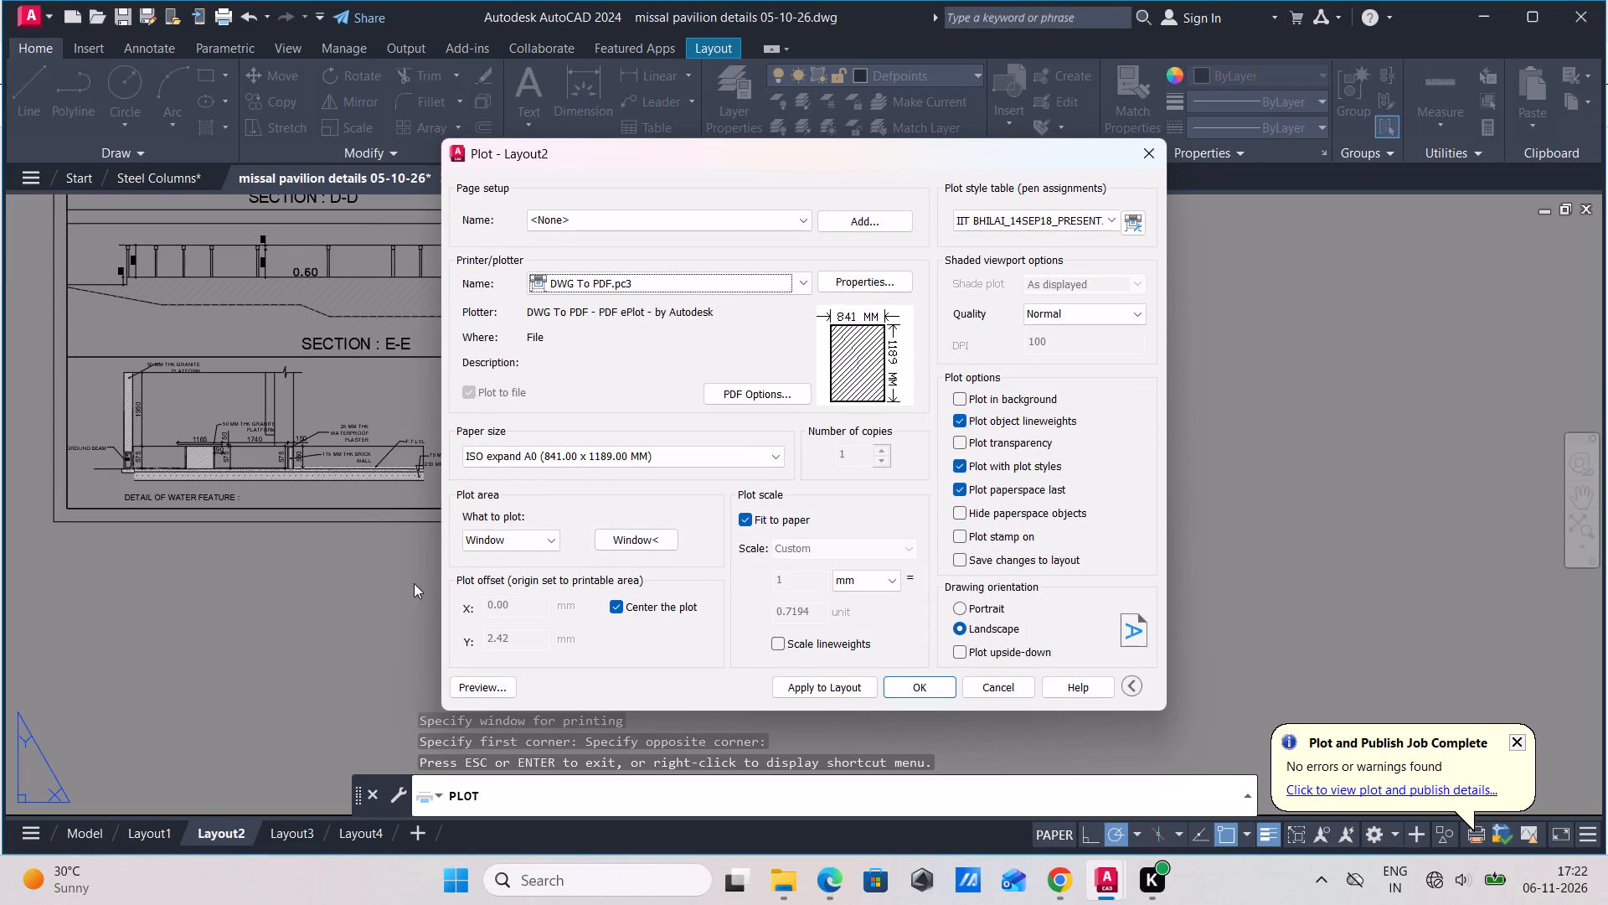
{"action": "left_click", "coordinate": [397, 581]}
{"action": "left_click", "coordinate": [1152, 147]}
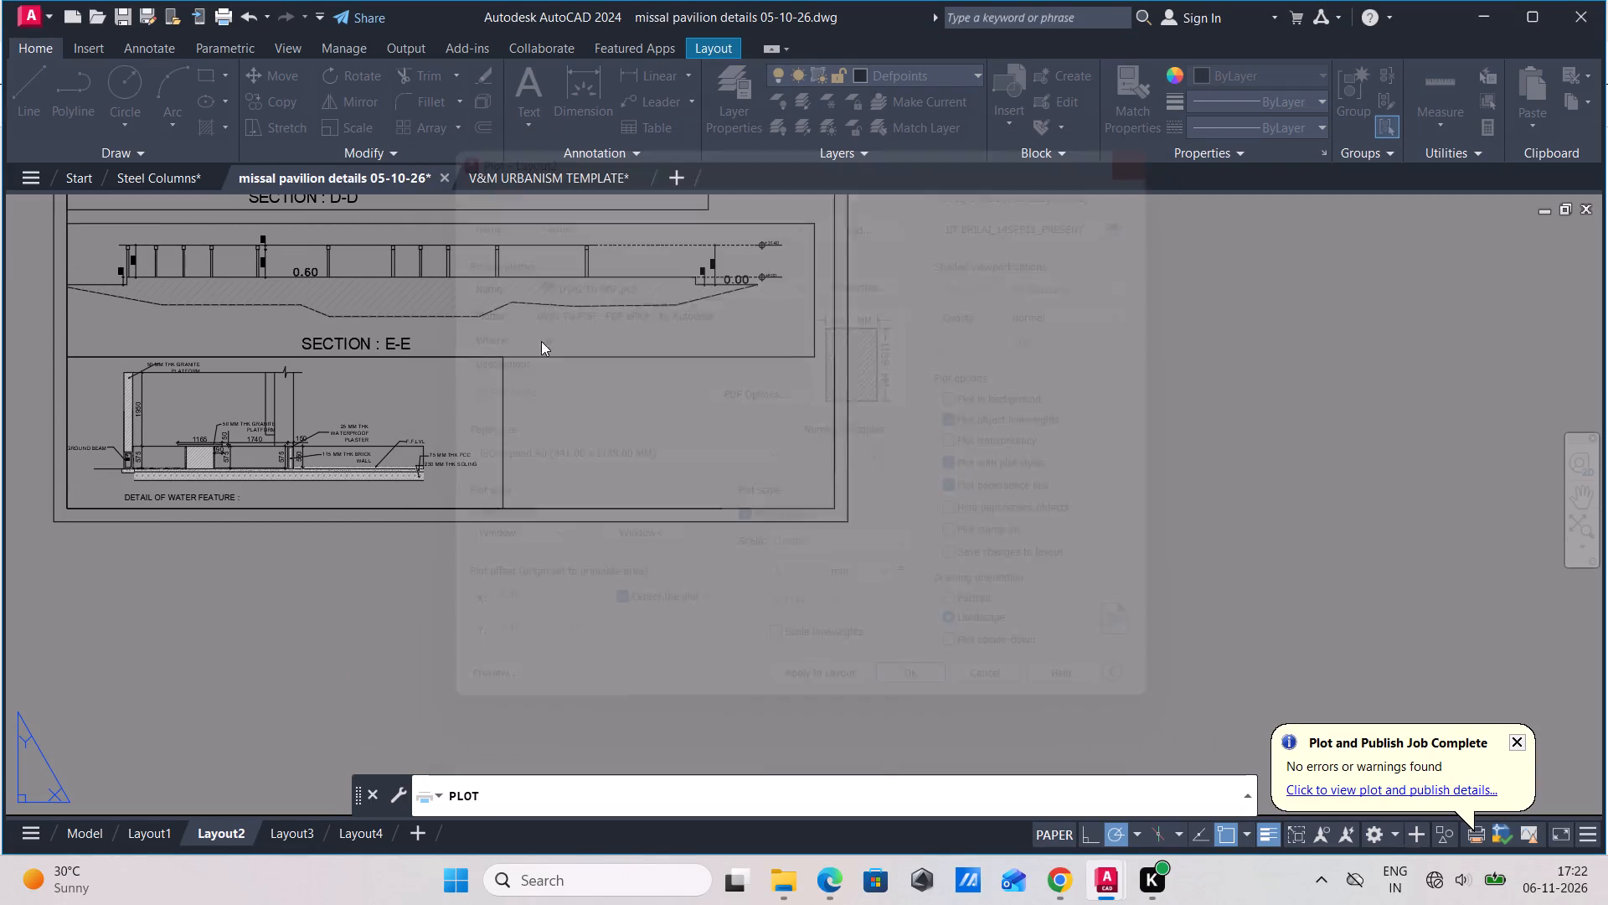
Shift the water feature detail slightly right and down within its viewport on Layout2, and return to paper space.
{"action": "double_click", "coordinate": [392, 415]}
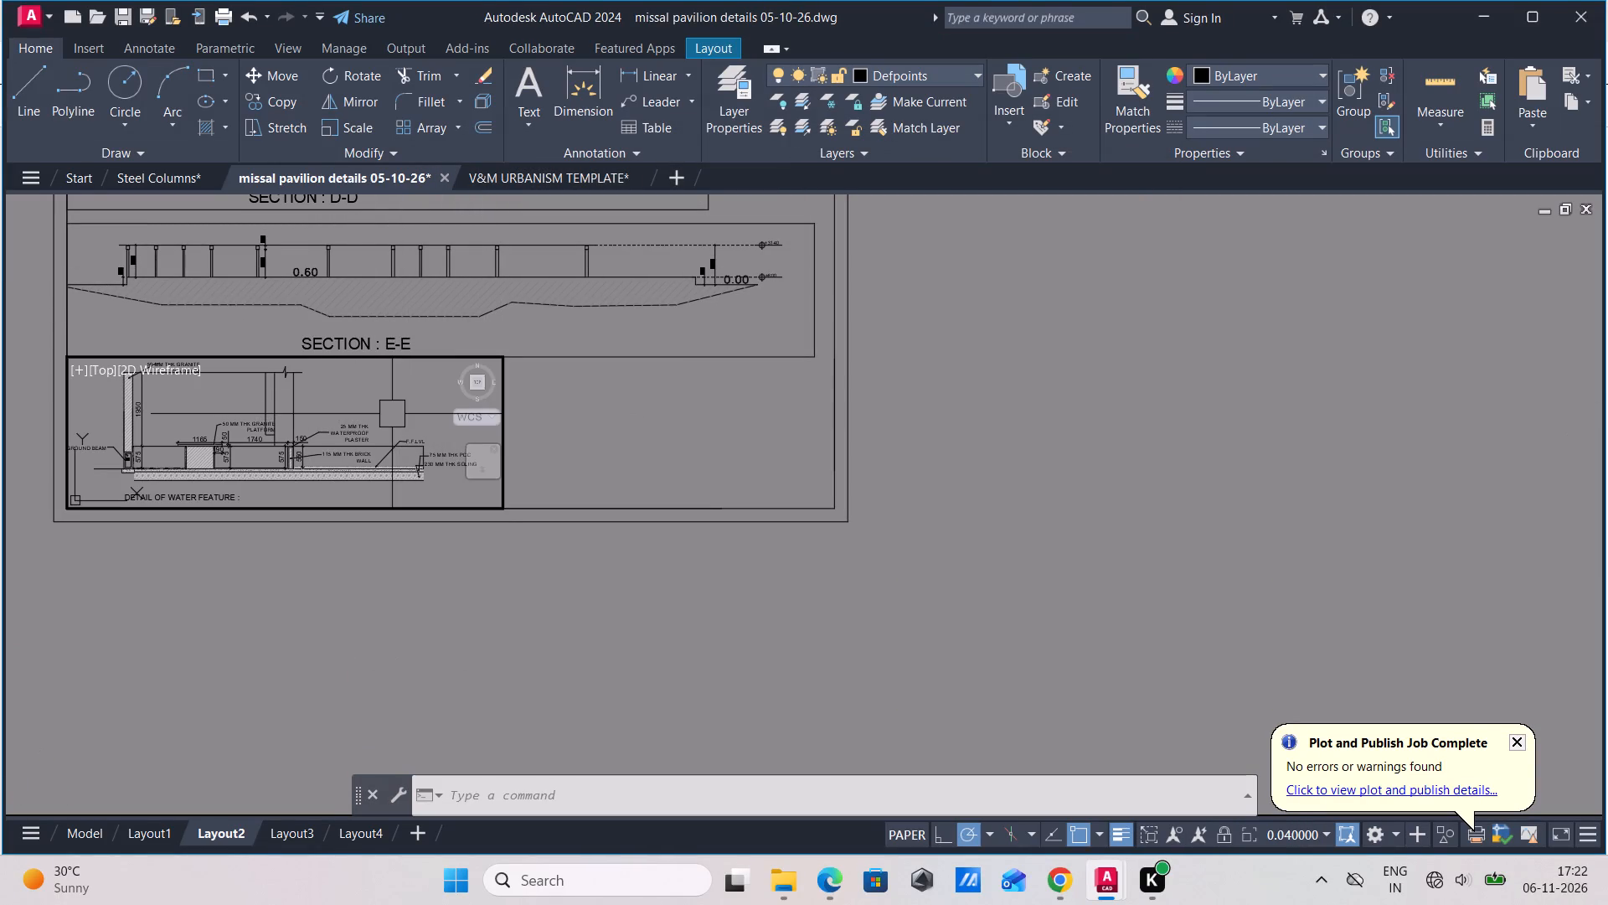
{"action": "middle_click_drag", "start_coordinate": [392, 415], "coordinate": [405, 412]}
{"action": "double_click", "coordinate": [430, 595]}
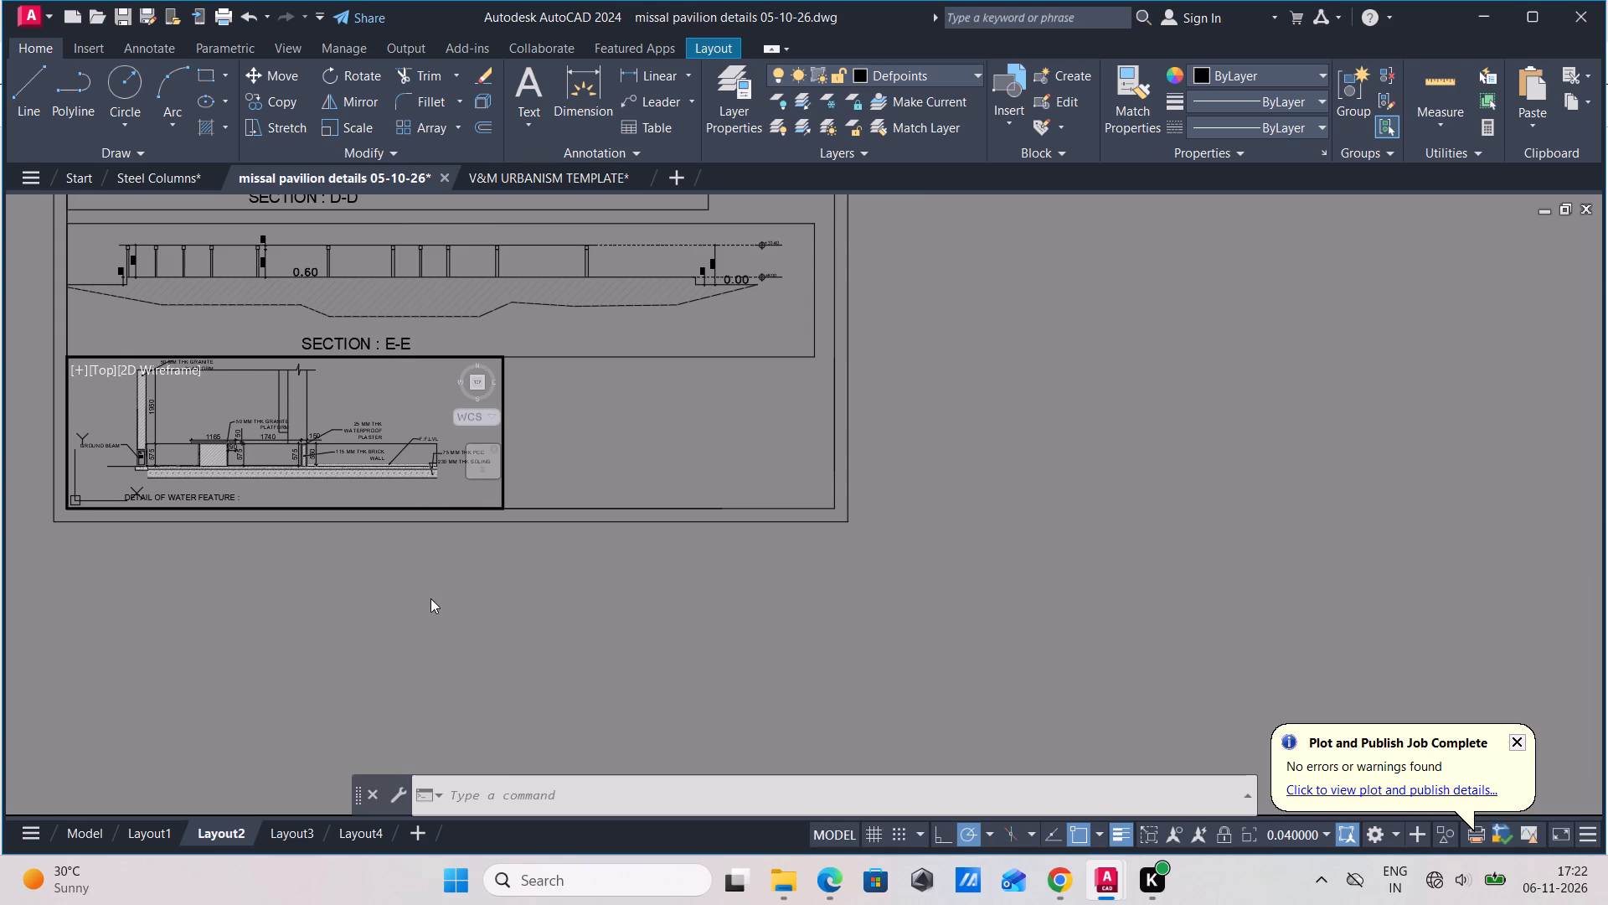
{"action": "middle_click", "coordinate": [337, 430]}
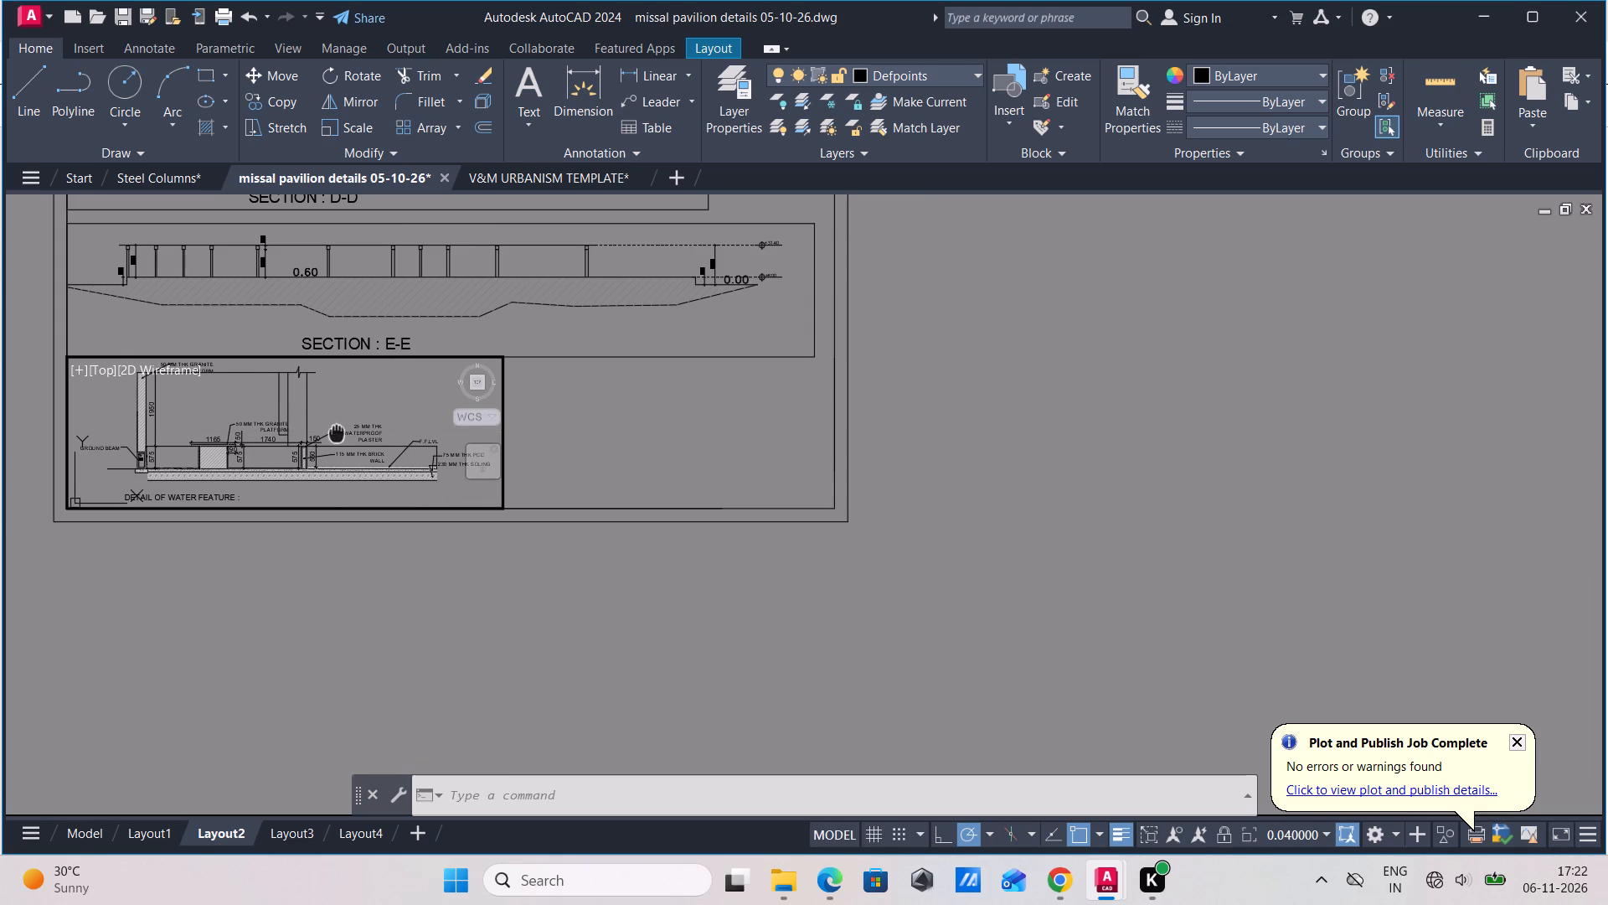
{"action": "middle_click", "coordinate": [347, 447]}
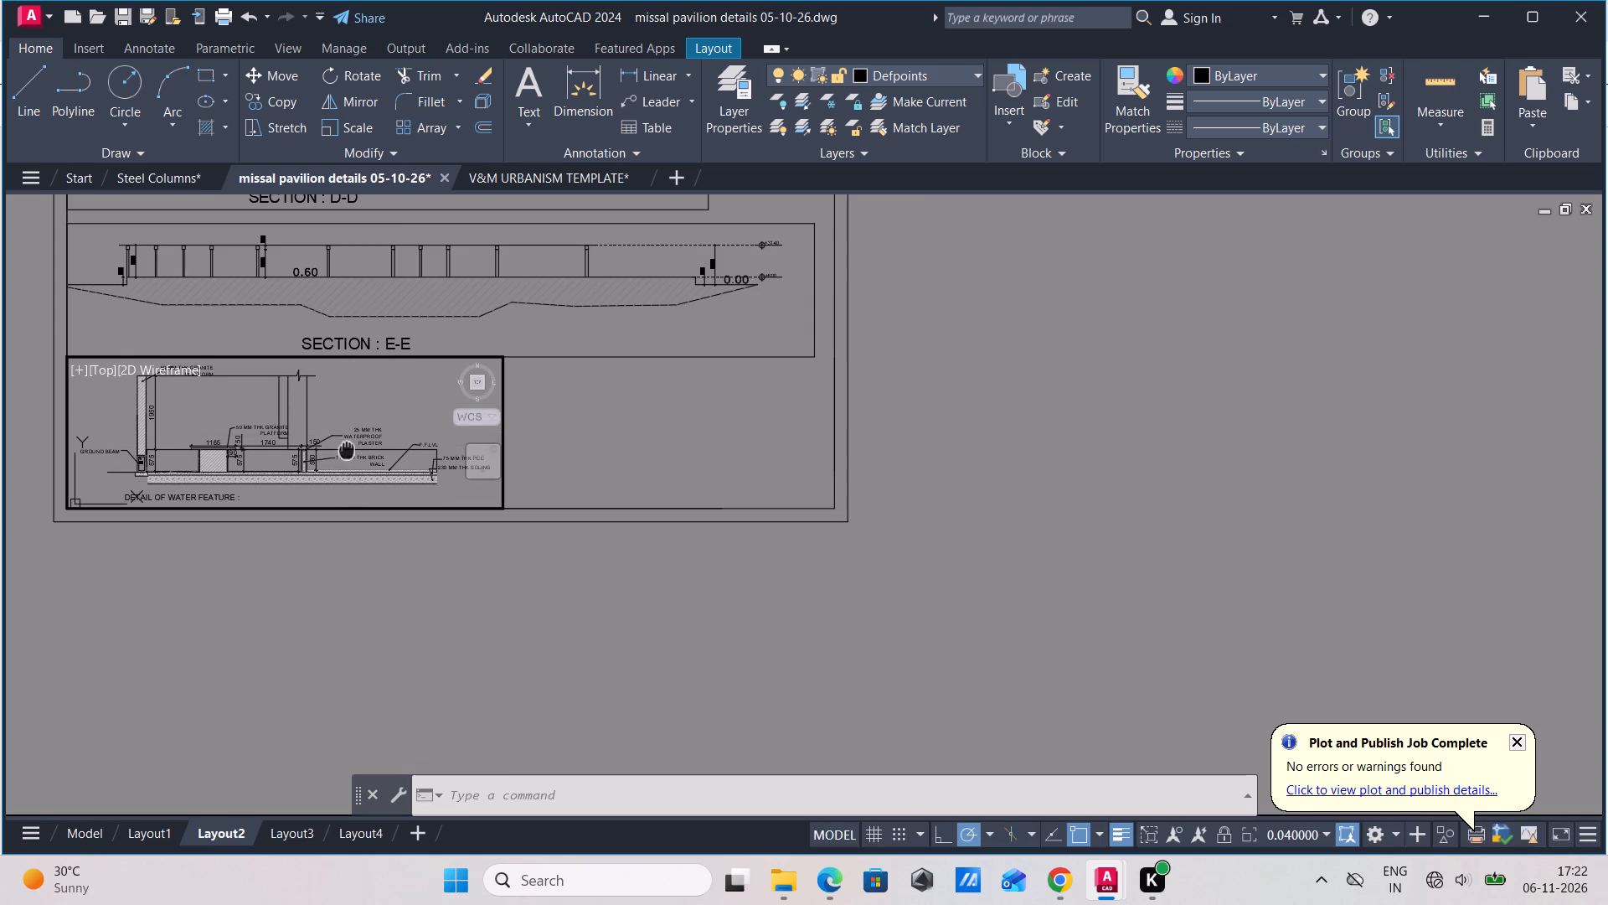
{"action": "double_click", "coordinate": [405, 569]}
{"action": "scroll", "coordinate": [394, 584], "scroll_direction": "down", "scroll_amount": 2}
{"action": "left_click", "coordinate": [389, 623]}
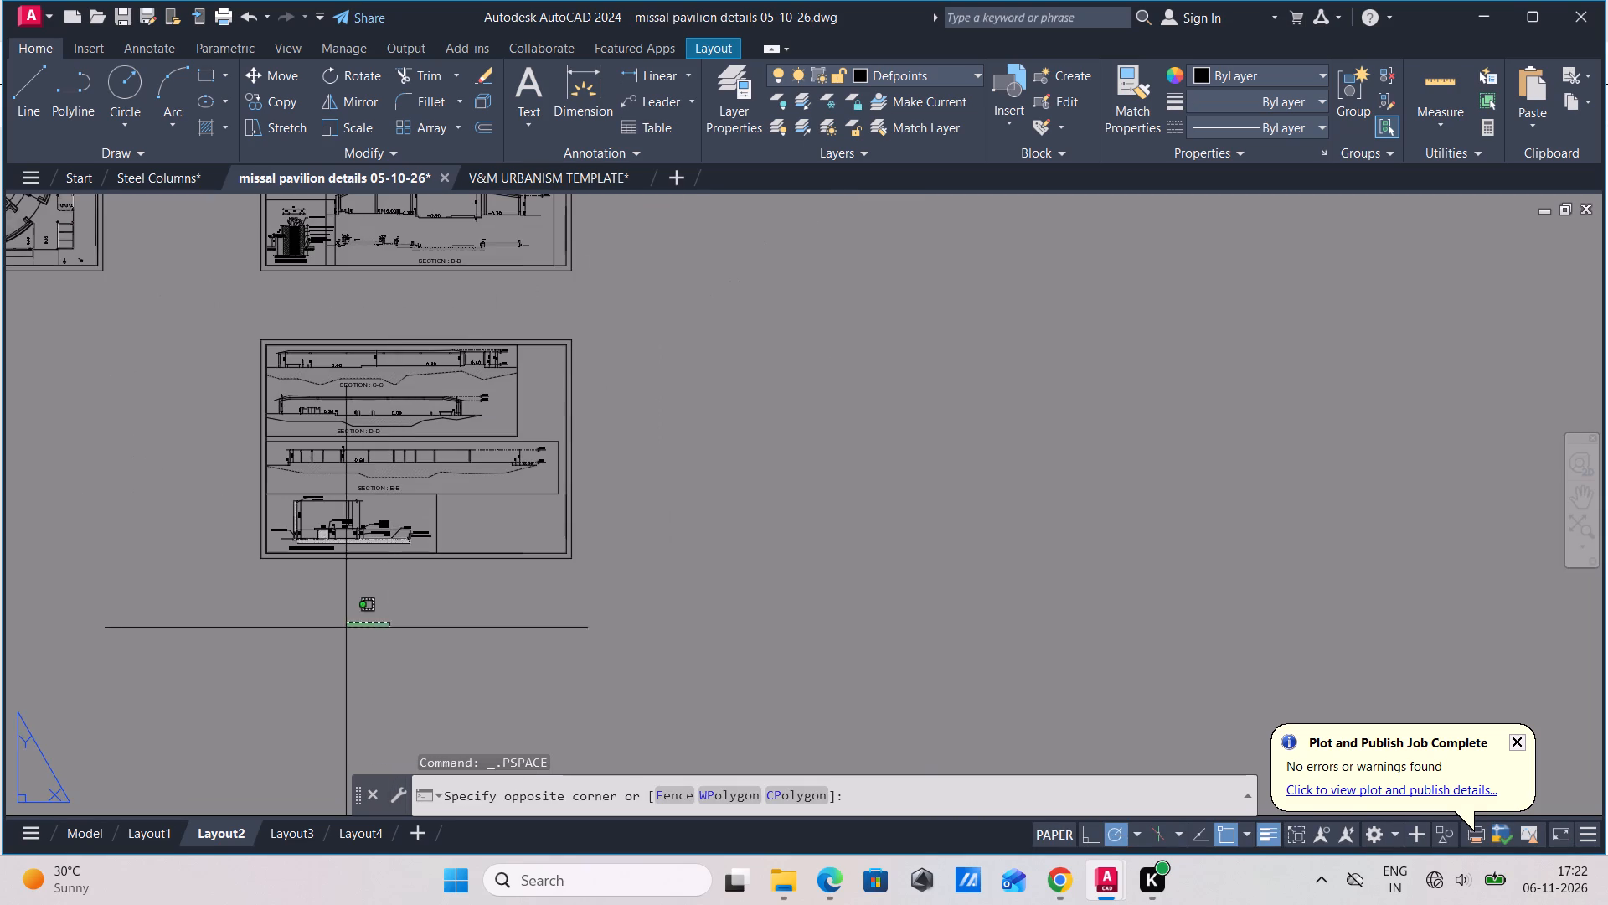
{"action": "left_click", "coordinate": [904, 636]}
Start a single-sheet plot and window the frame containing sections C-C, D-D, E-E and the water feature detail as the plot area.
{"action": "scroll", "coordinate": [828, 594], "scroll_direction": "down", "scroll_amount": 1}
{"action": "middle_click_drag", "start_coordinate": [828, 594], "coordinate": [982, 637]}
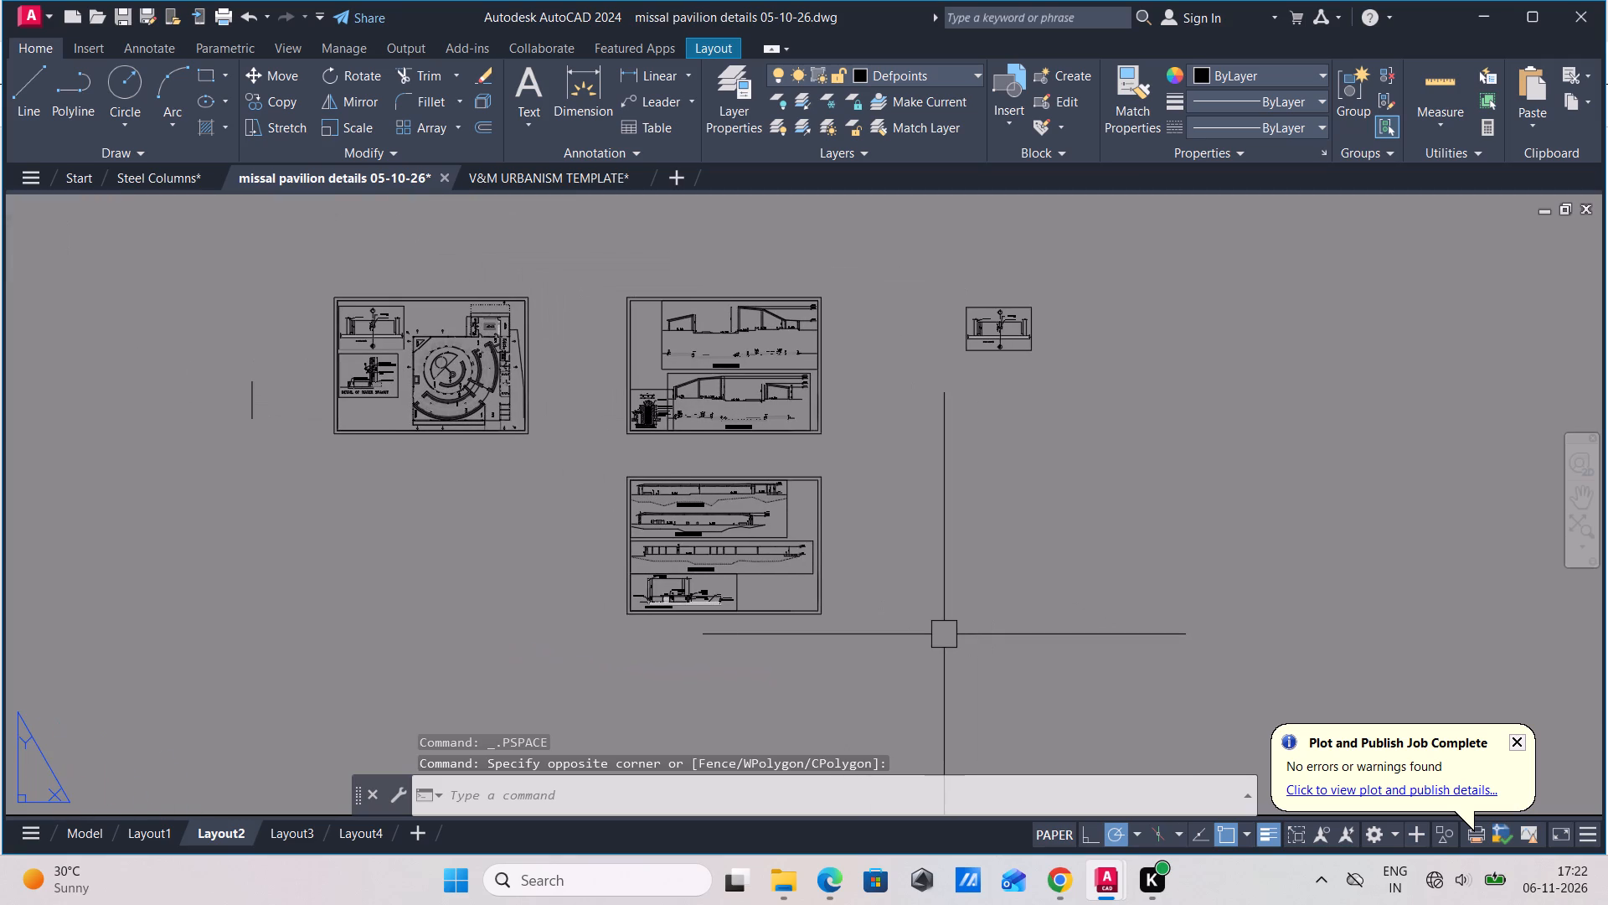
{"action": "key", "text": "ctrl+p"}
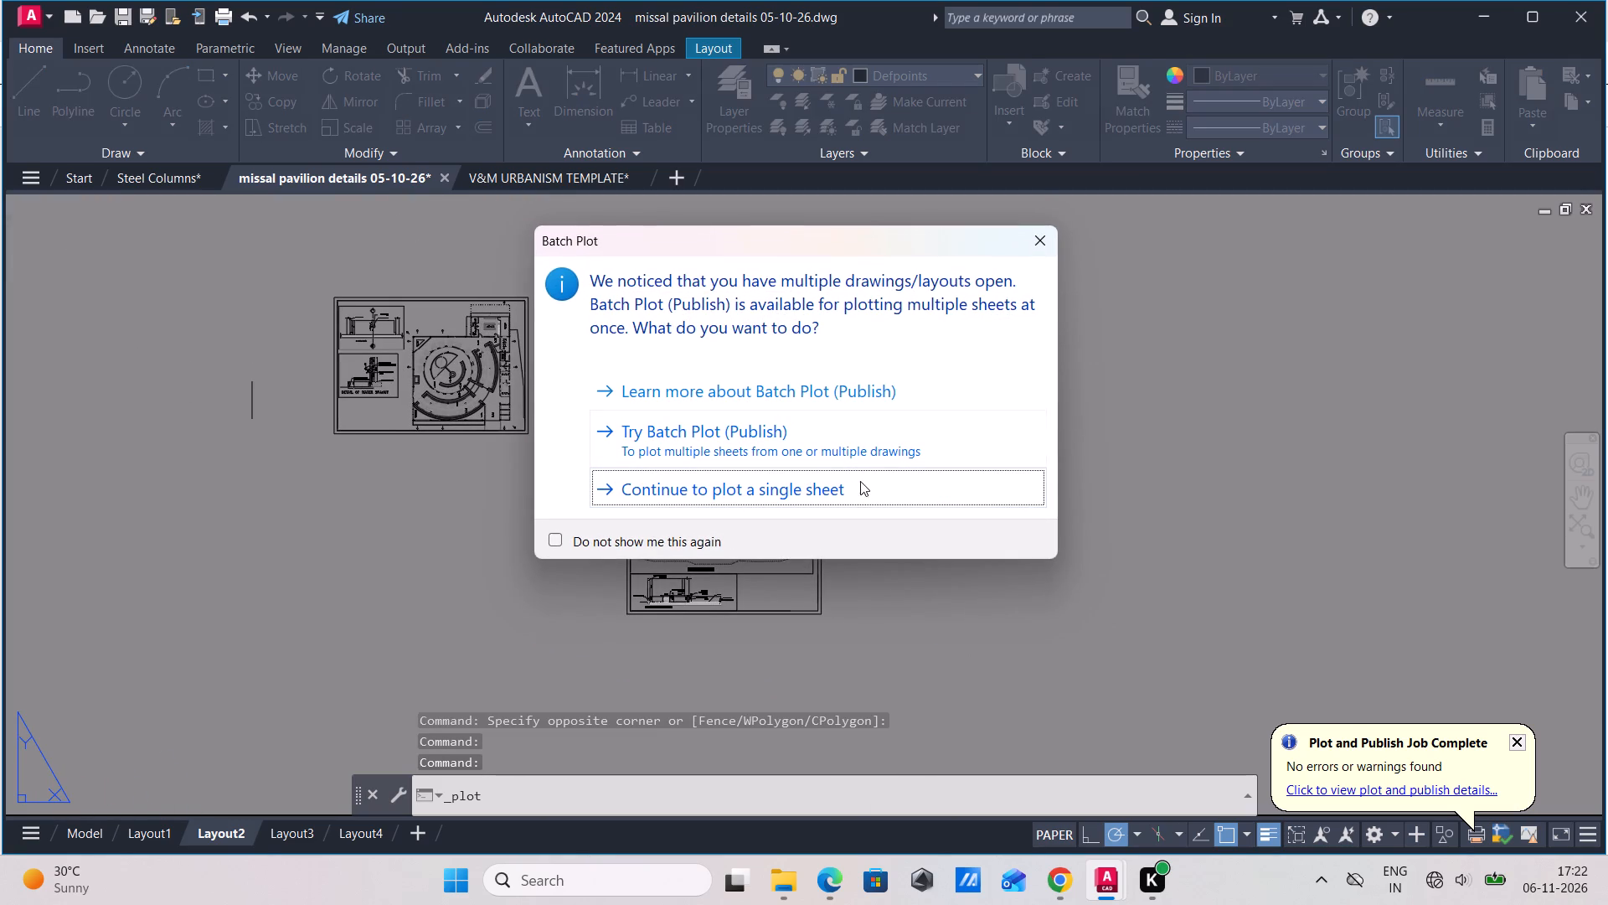
{"action": "left_click", "coordinate": [834, 484]}
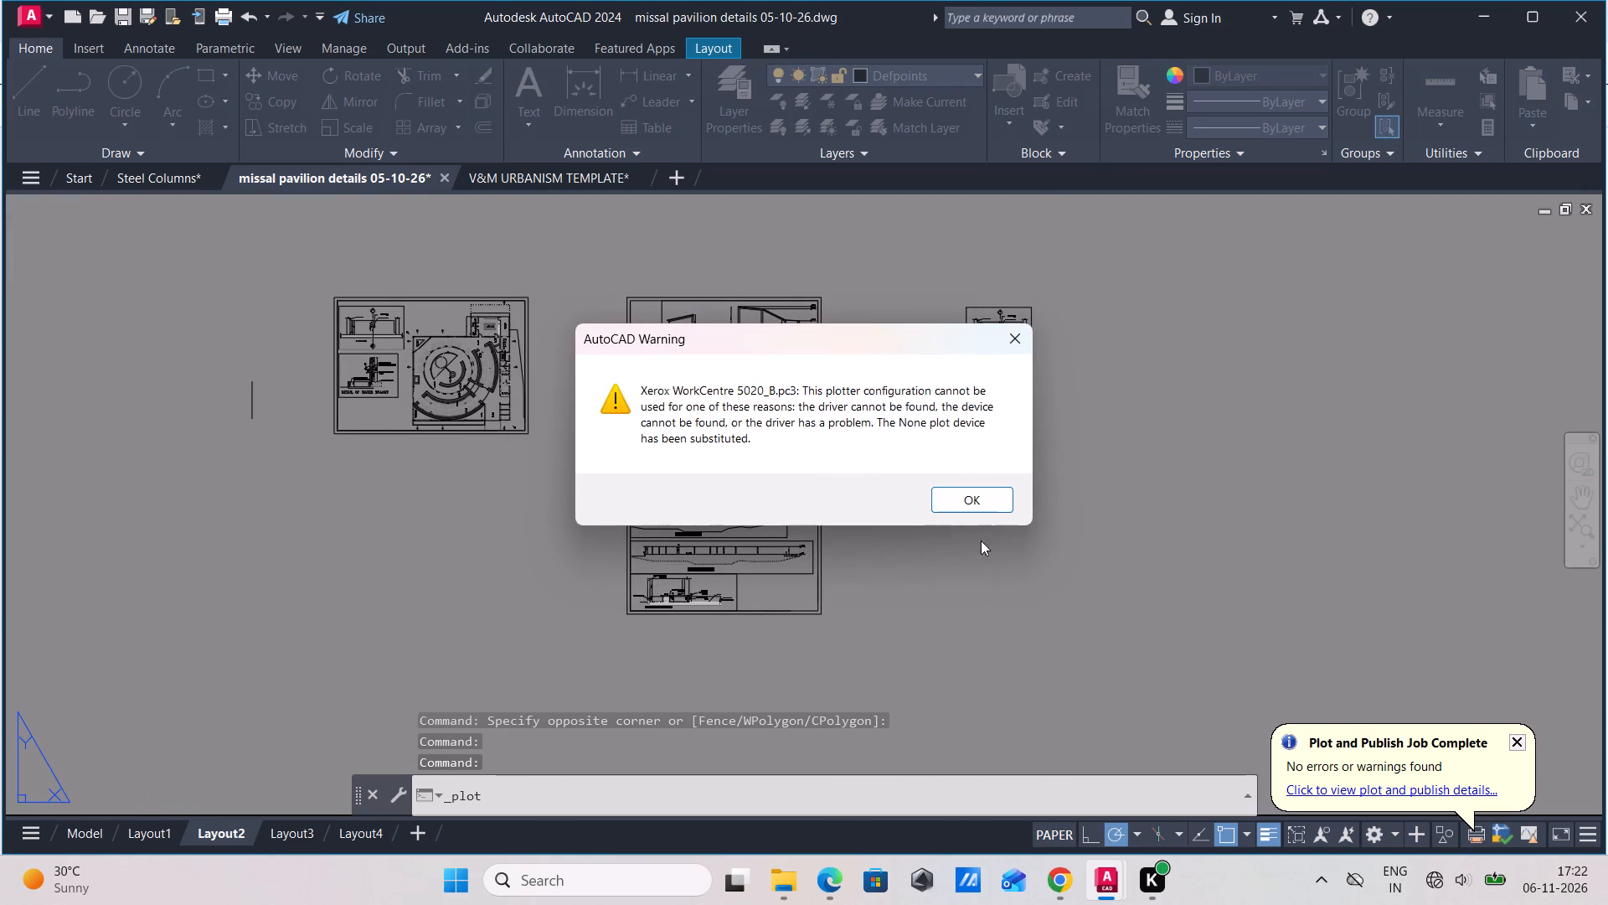
{"action": "left_click", "coordinate": [953, 505]}
{"action": "left_click", "coordinate": [627, 542]}
{"action": "scroll", "coordinate": [643, 503], "scroll_direction": "up", "scroll_amount": 2}
{"action": "left_click", "coordinate": [594, 443]}
{"action": "scroll", "coordinate": [716, 613], "scroll_direction": "down", "scroll_amount": 1}
{"action": "middle_click_drag", "start_coordinate": [719, 608], "coordinate": [657, 503]}
{"action": "scroll", "coordinate": [858, 646], "scroll_direction": "up", "scroll_amount": 2}
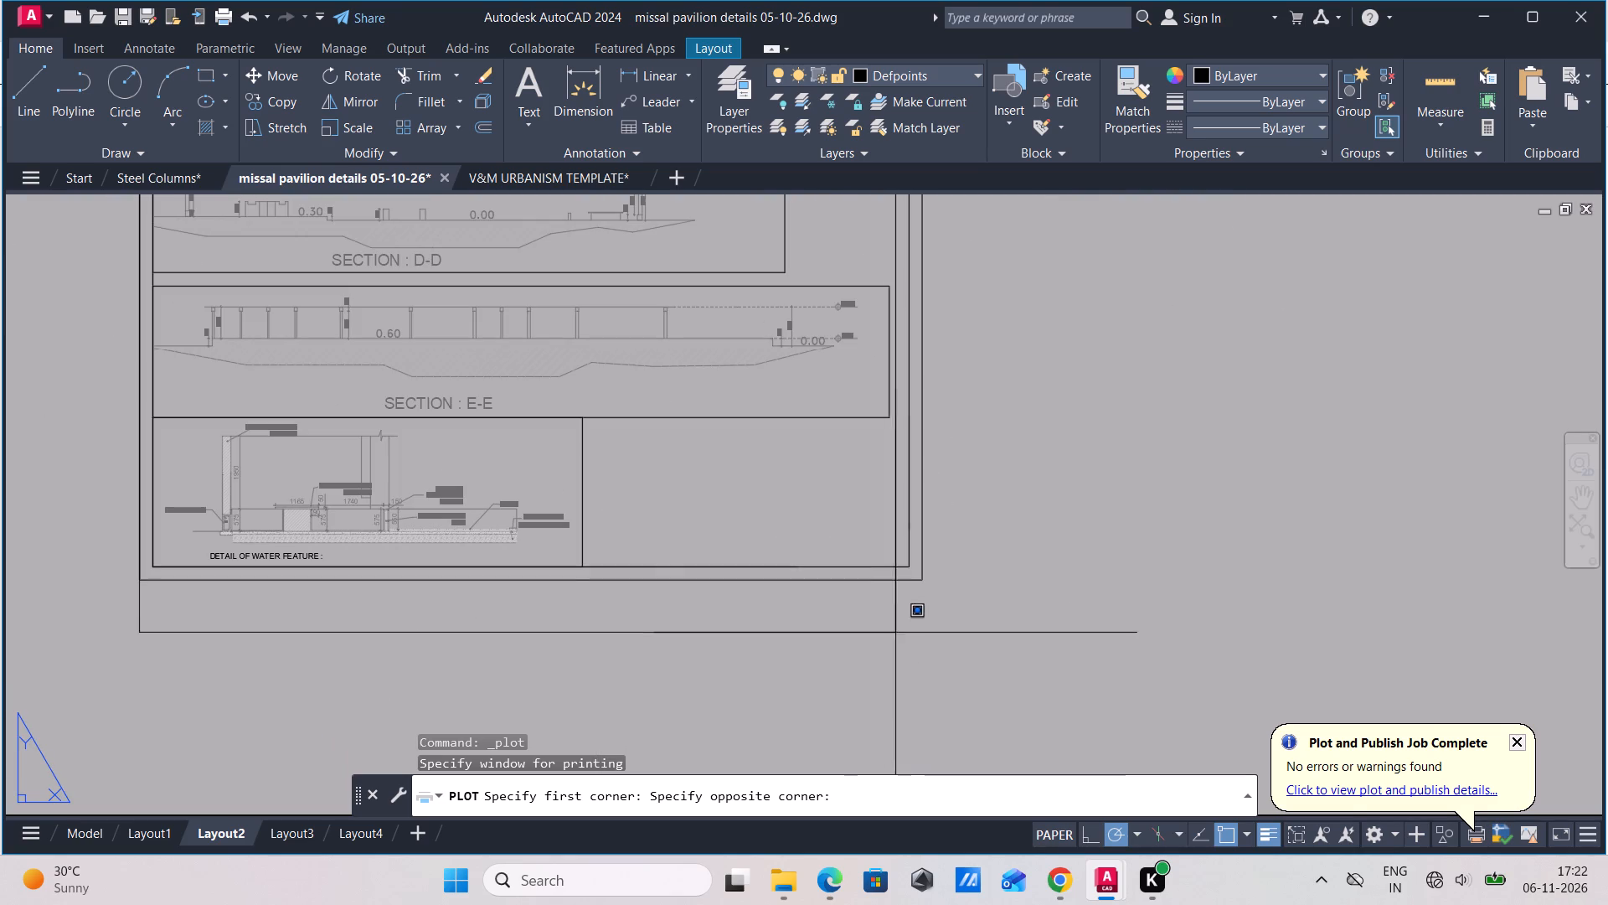
{"action": "left_click", "coordinate": [920, 577]}
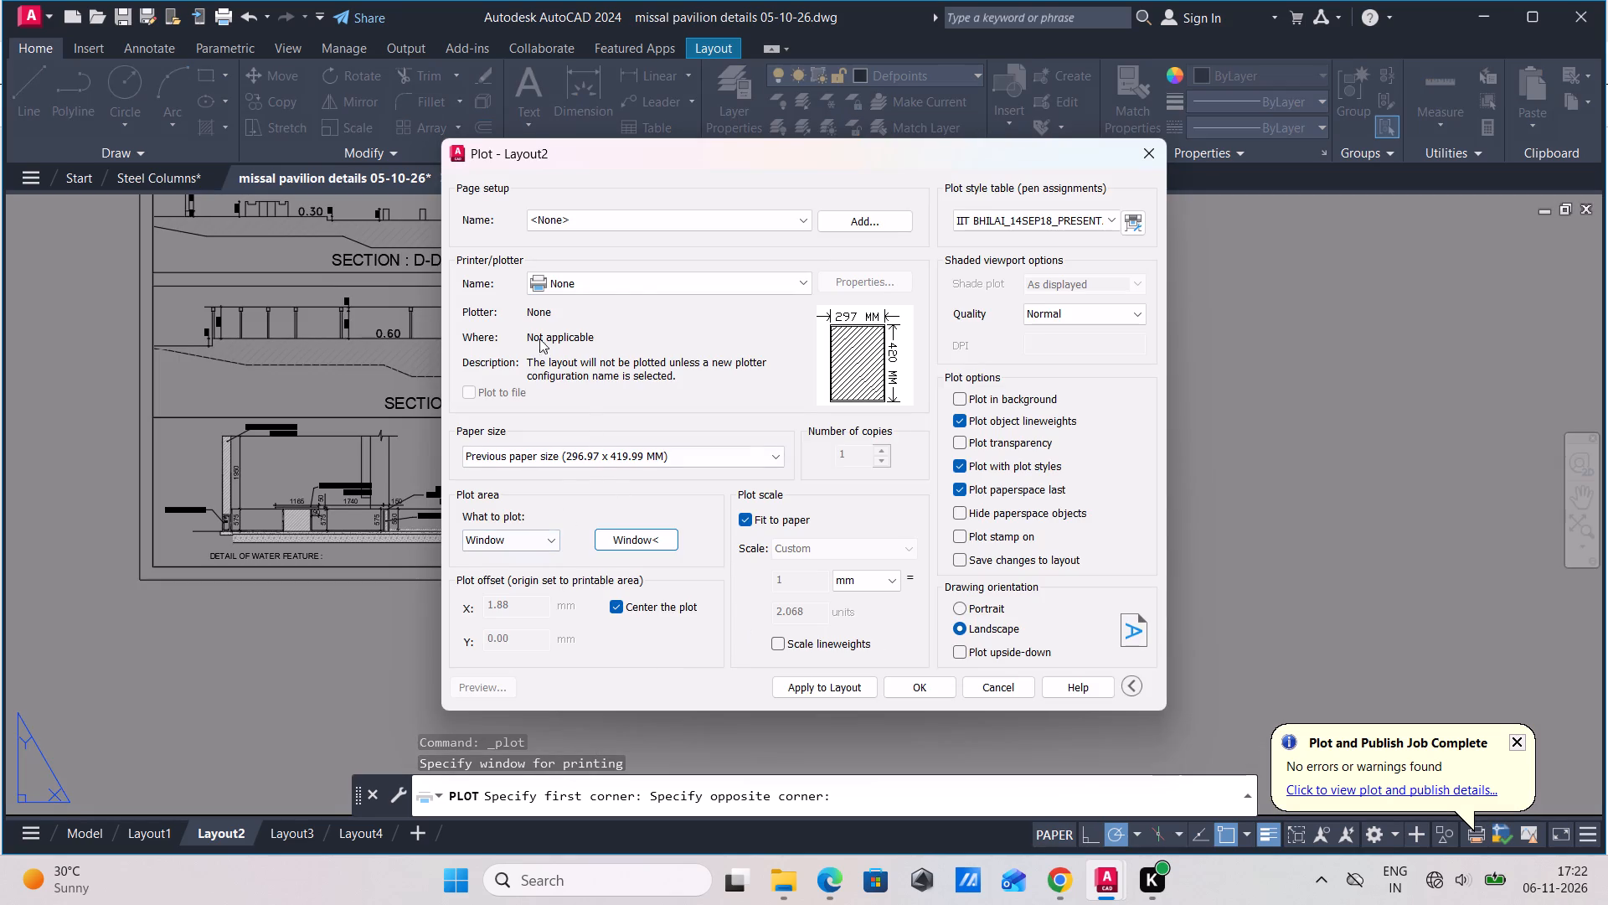
Set the plotter to DWG To PDF.pc3 with ISO expand A0 (841.00 x 1189.00 MM) paper and preview the plot.
{"action": "left_click", "coordinate": [643, 278]}
{"action": "left_click", "coordinate": [626, 507]}
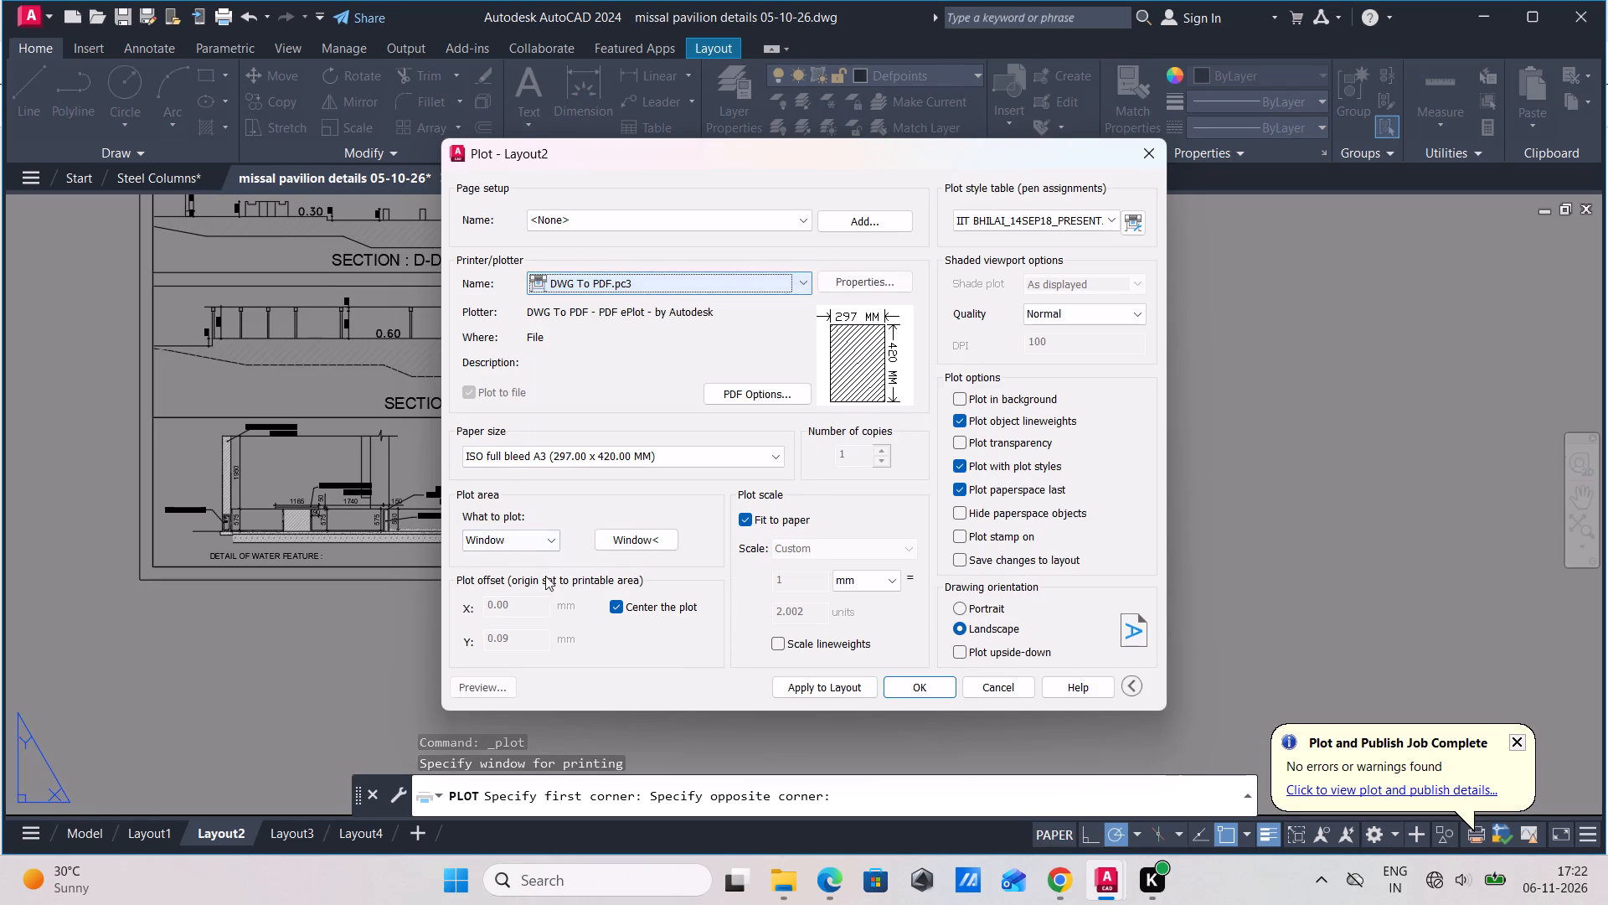
{"action": "left_click", "coordinate": [680, 458]}
{"action": "scroll", "coordinate": [562, 513], "scroll_direction": "up", "scroll_amount": 2}
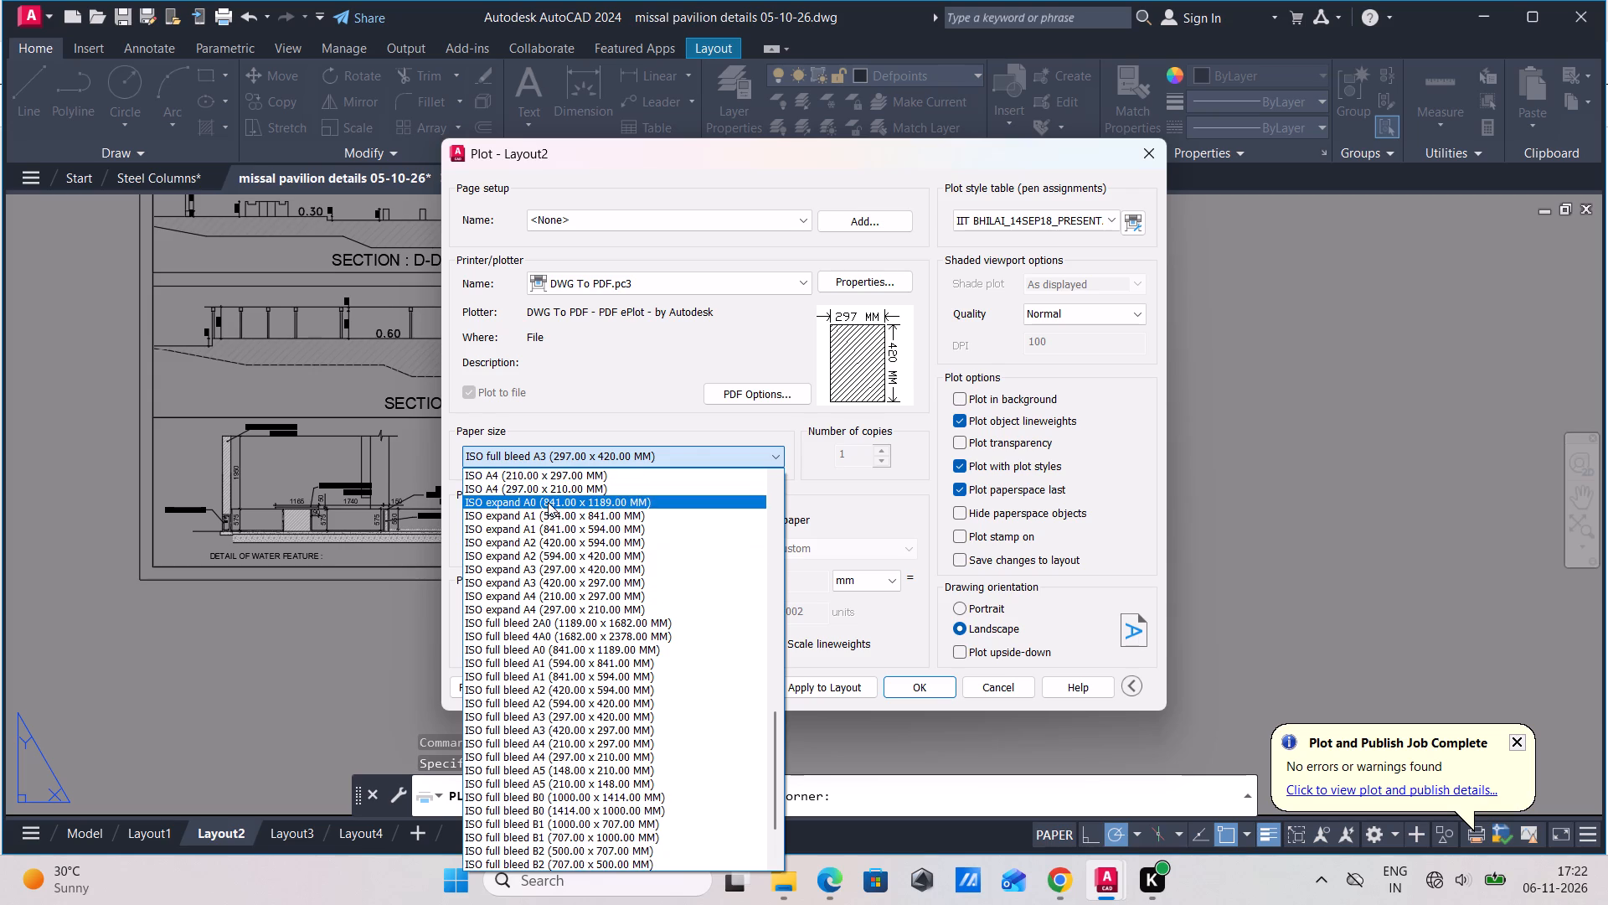
{"action": "left_click", "coordinate": [548, 502]}
{"action": "left_click", "coordinate": [497, 680]}
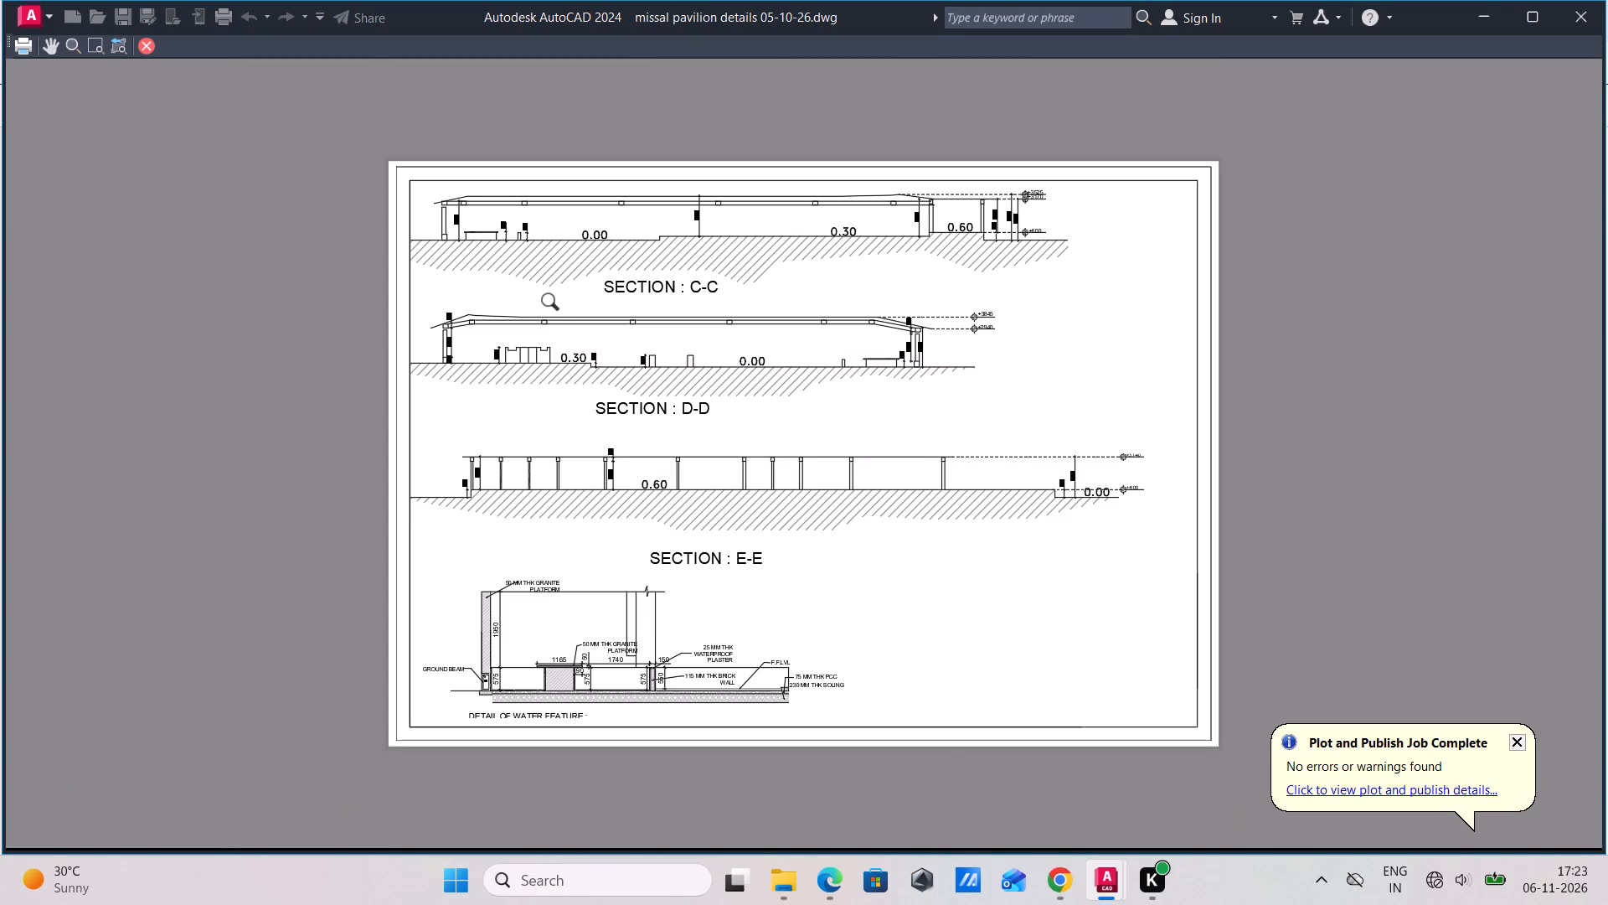
Plot the previewed sheet to a PDF named missal pavilion details 06-11-26 SECTION 2 in the missal pavilion folder.
{"action": "left_click", "coordinate": [26, 53]}
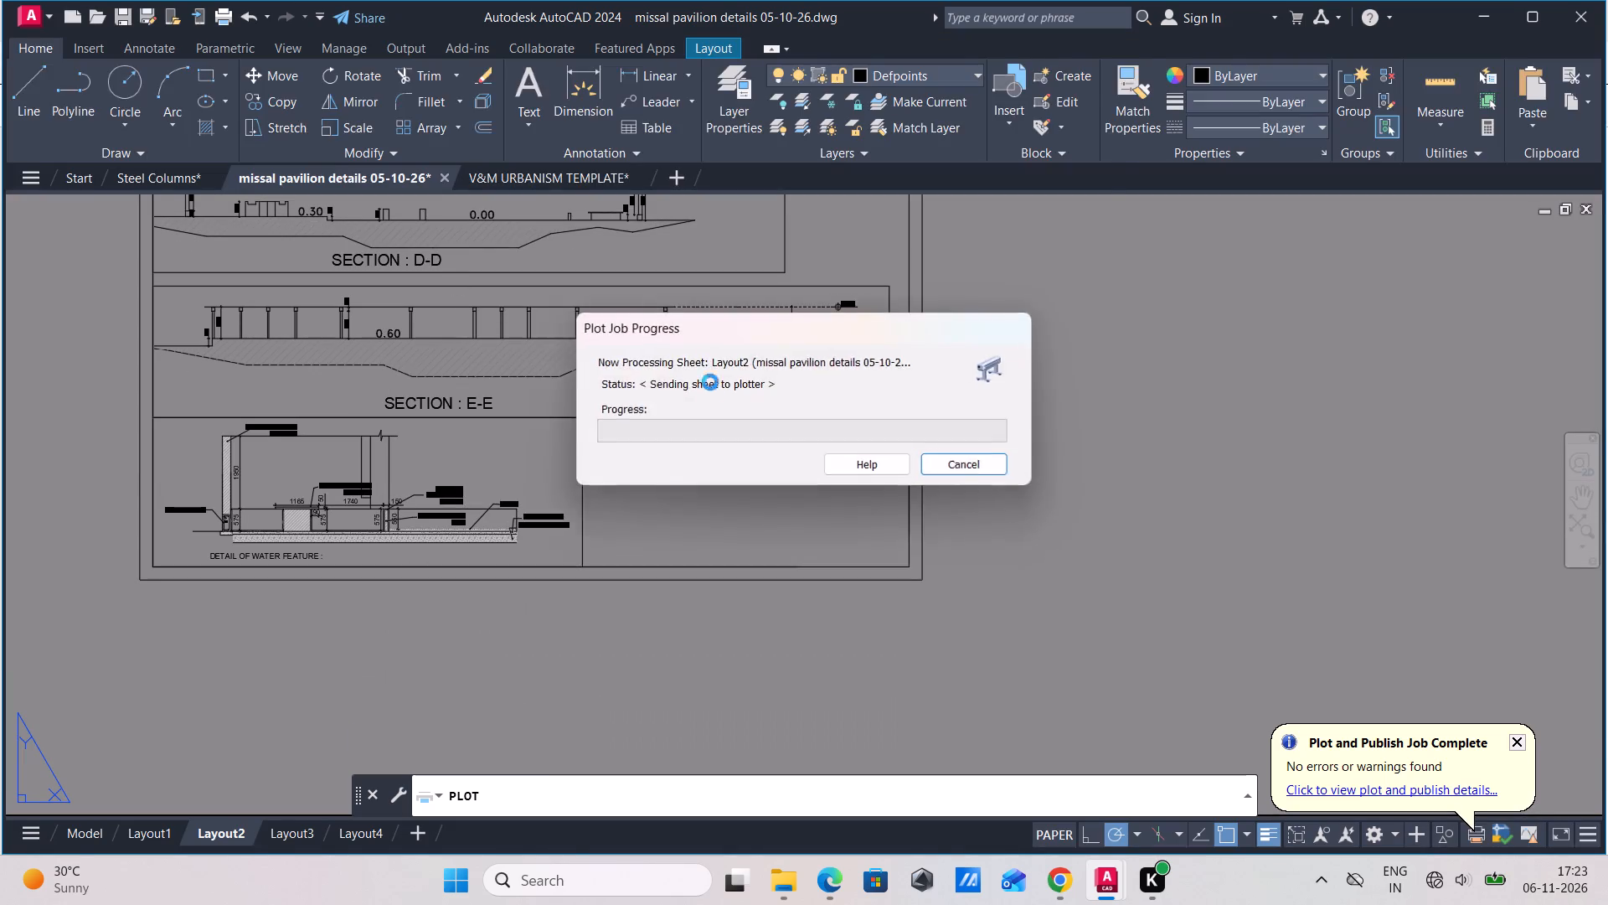
{"action": "left_click_drag", "start_coordinate": [907, 606], "coordinate": [863, 606]}
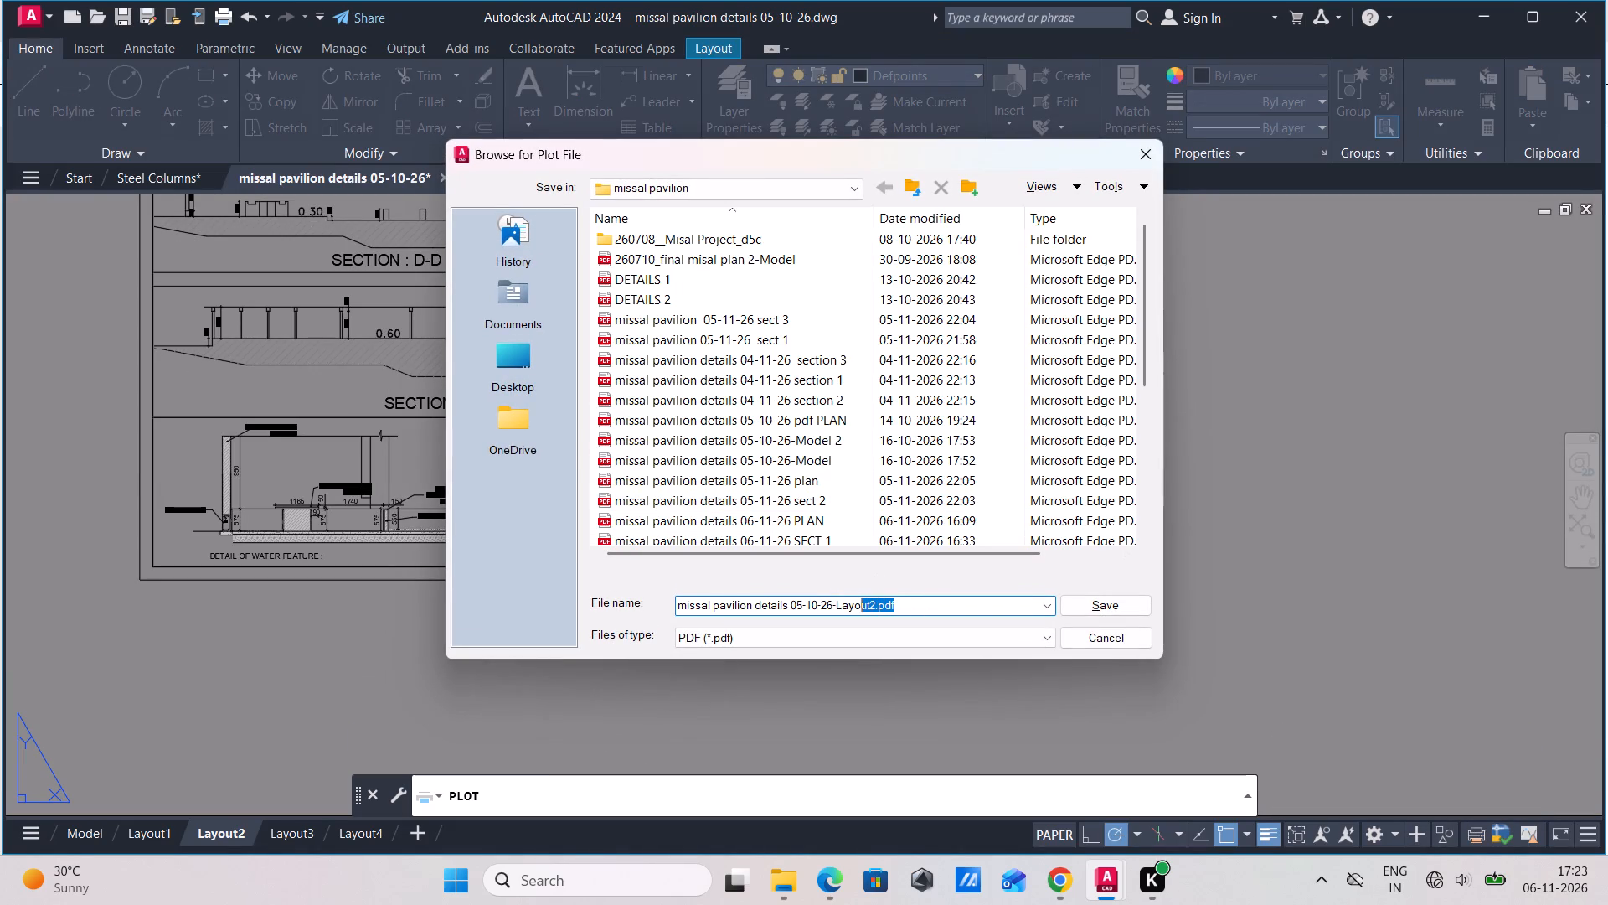
{"action": "left_click_drag", "start_coordinate": [863, 606], "coordinate": [834, 607]}
{"action": "key", "text": "BackSpace"}
{"action": "key", "text": "BackSpace"}
{"action": "left_click", "coordinate": [815, 601]}
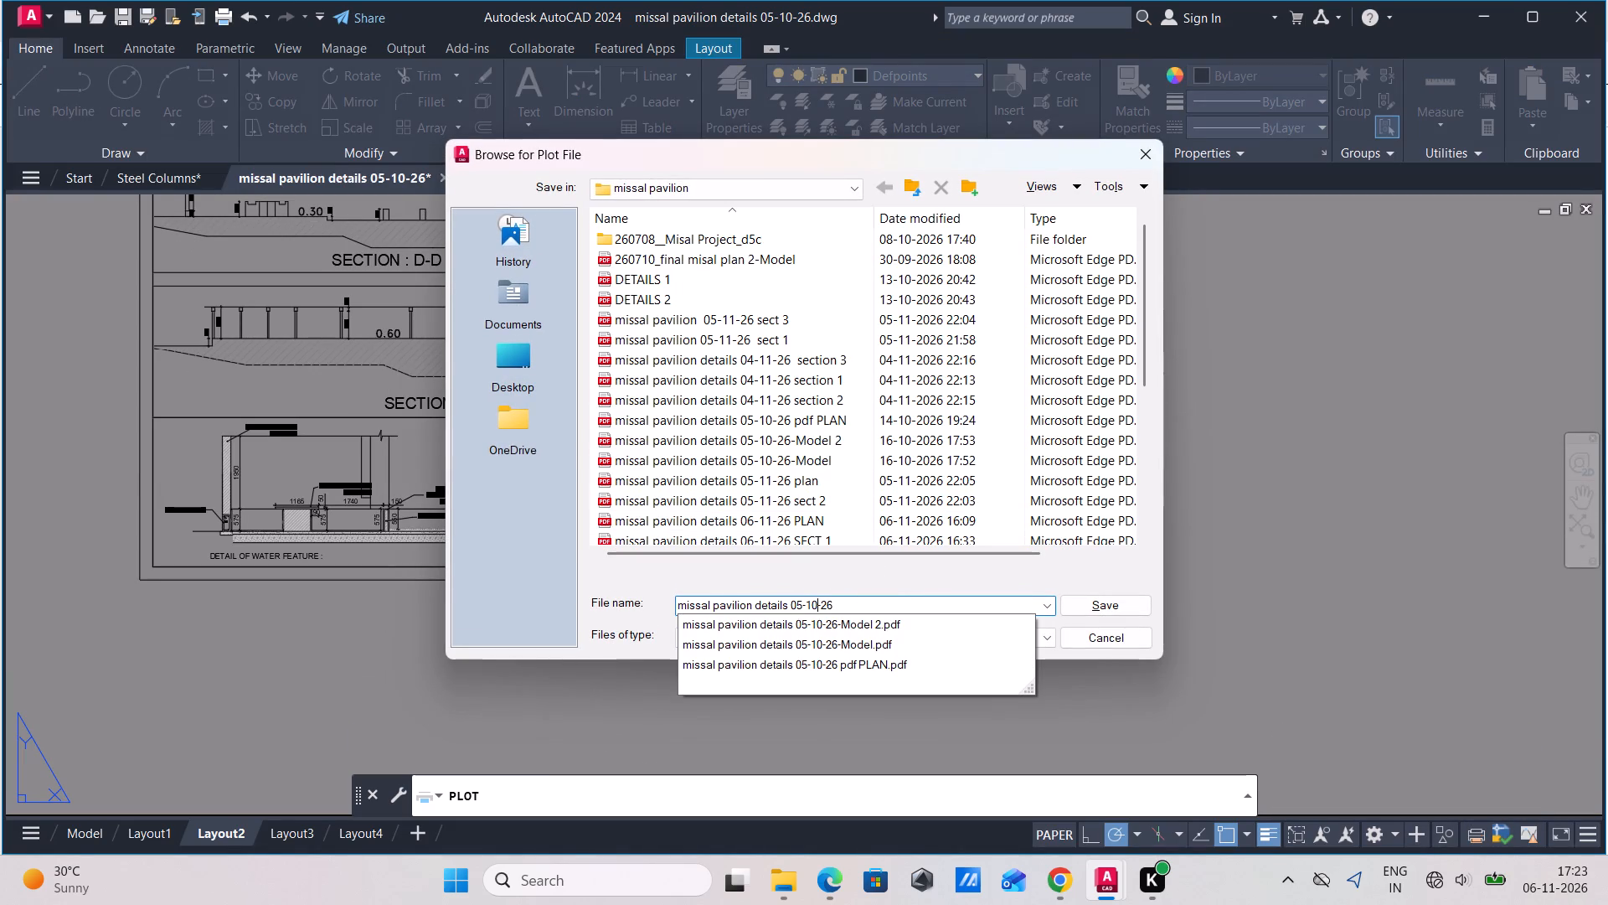
{"action": "key", "text": "BackSpace"}
{"action": "key", "text": "2"}
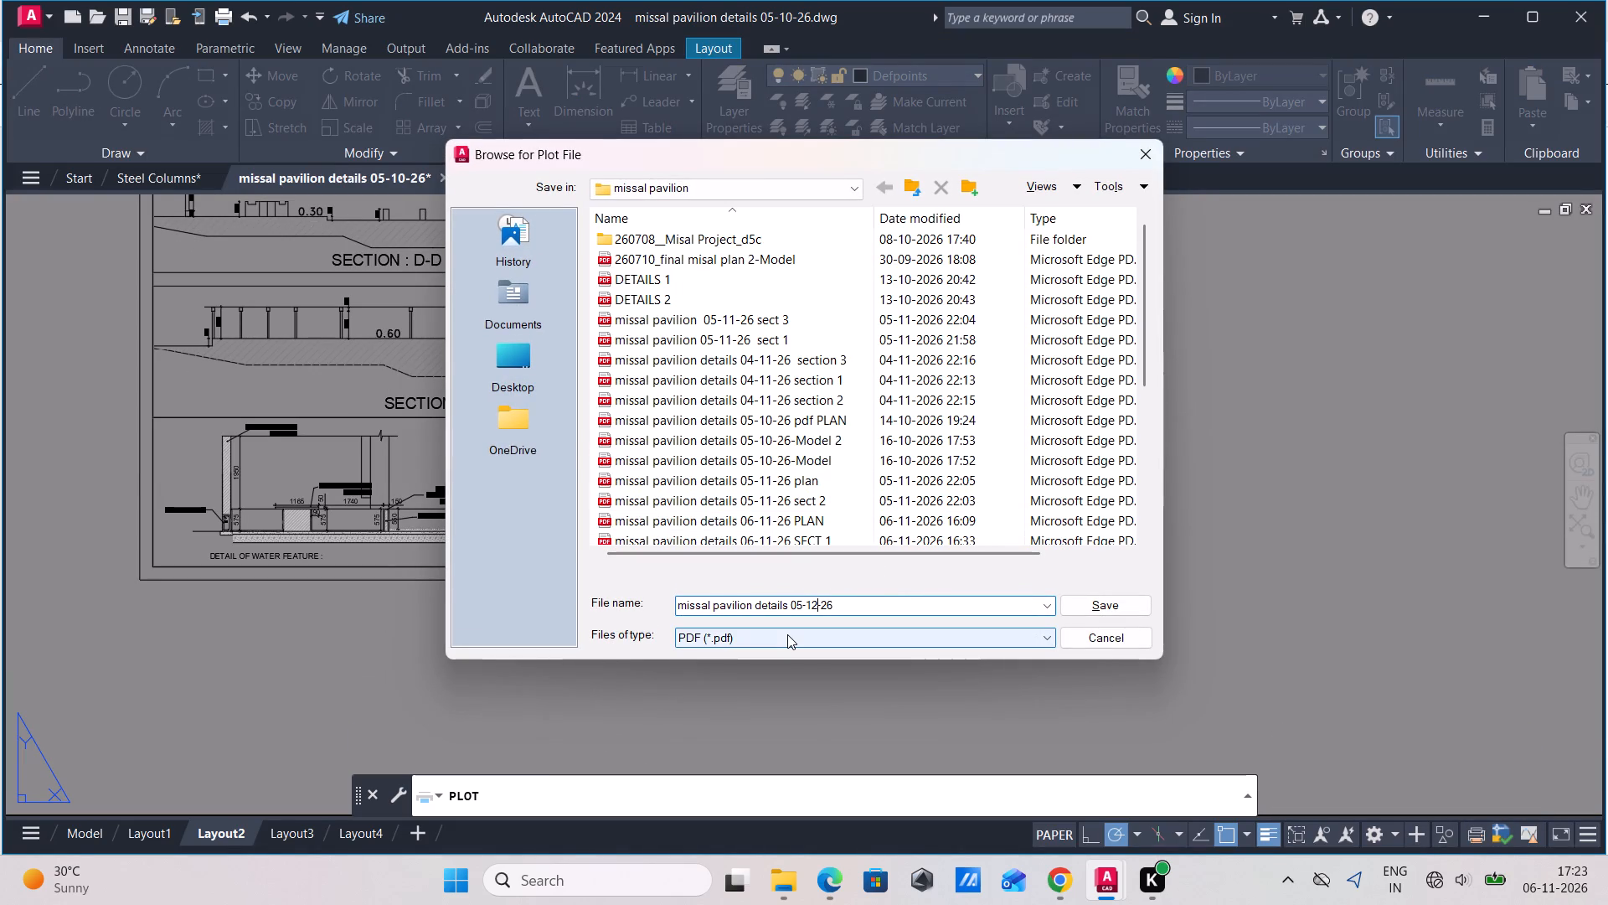
{"action": "key", "text": "BackSpace"}
{"action": "key", "text": "1"}
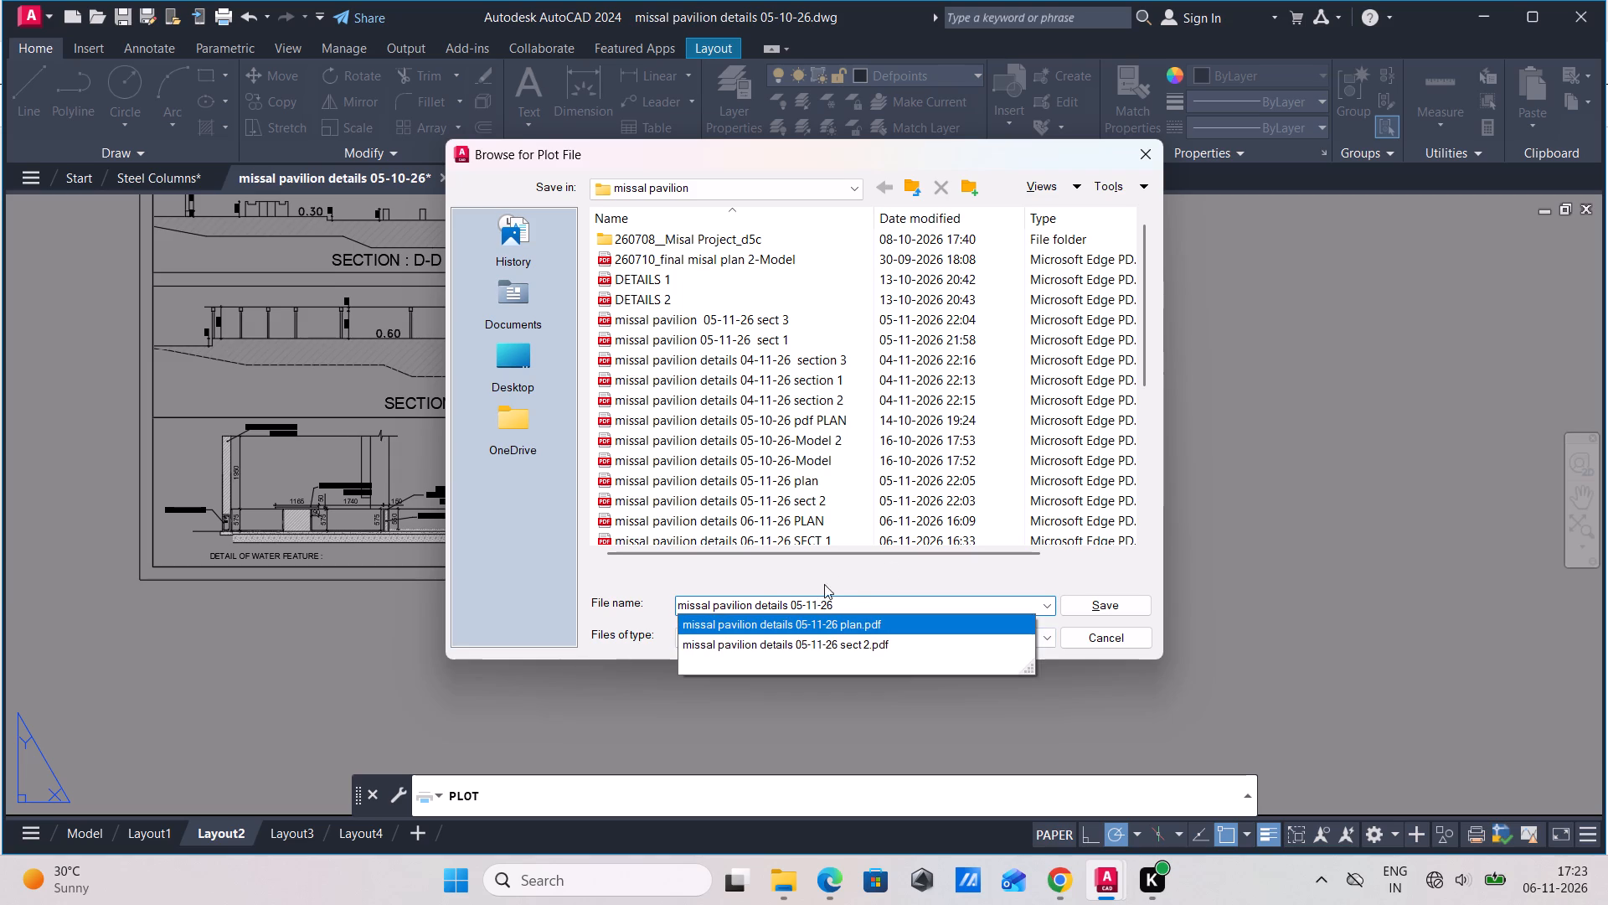
{"action": "left_click", "coordinate": [797, 598]}
{"action": "key", "text": "Right"}
{"action": "key", "text": "BackSpace"}
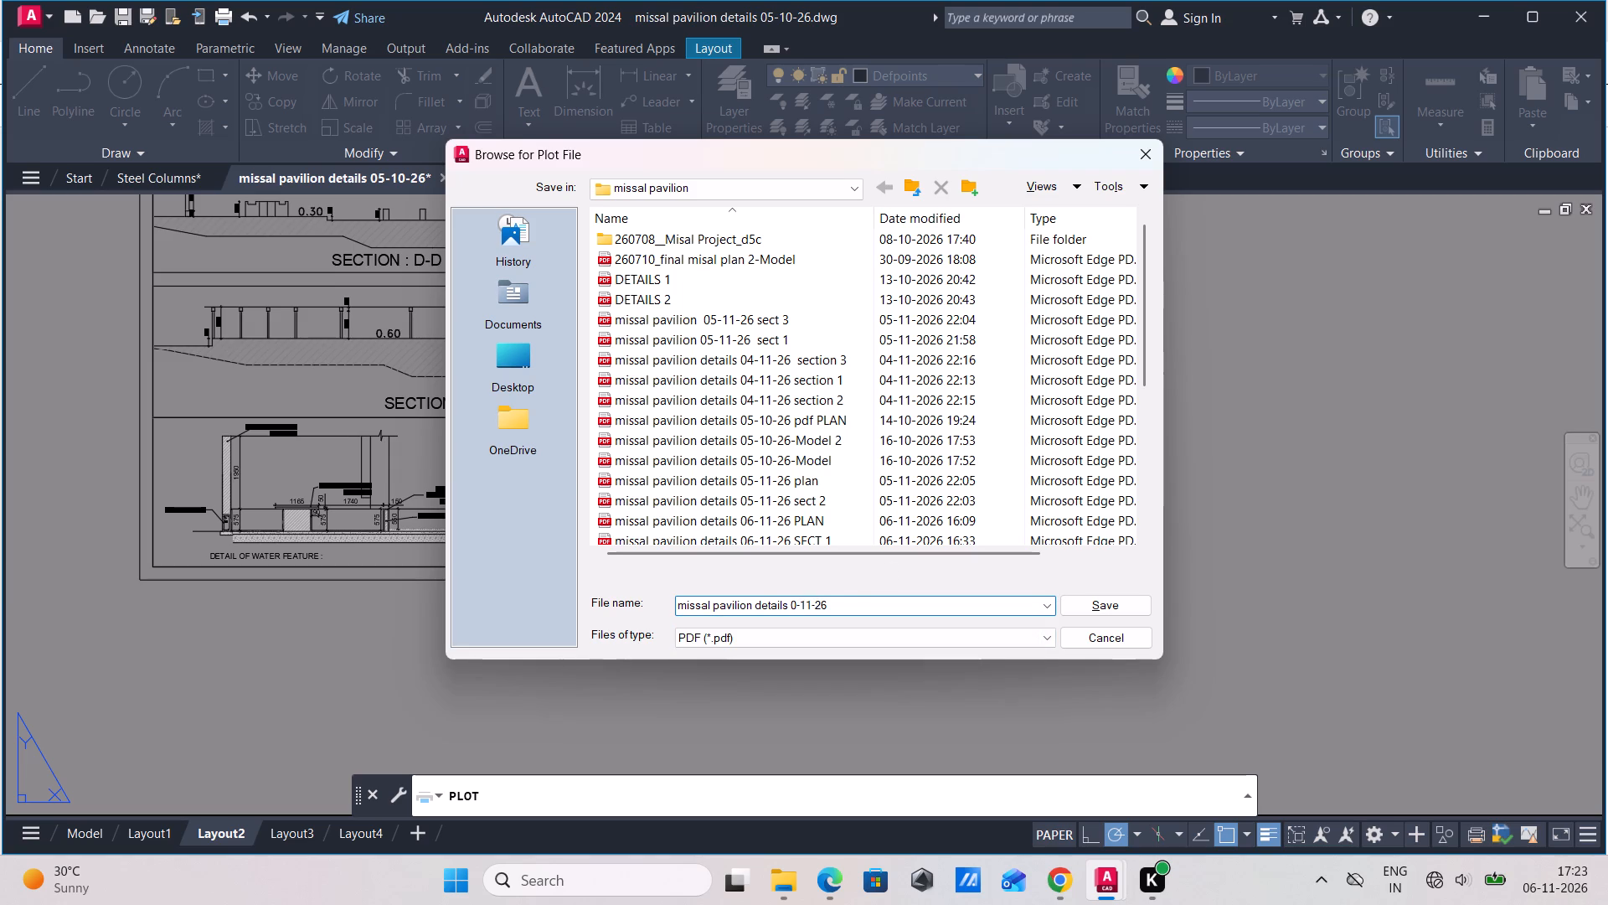
{"action": "key", "text": "6"}
{"action": "left_click", "coordinate": [887, 602]}
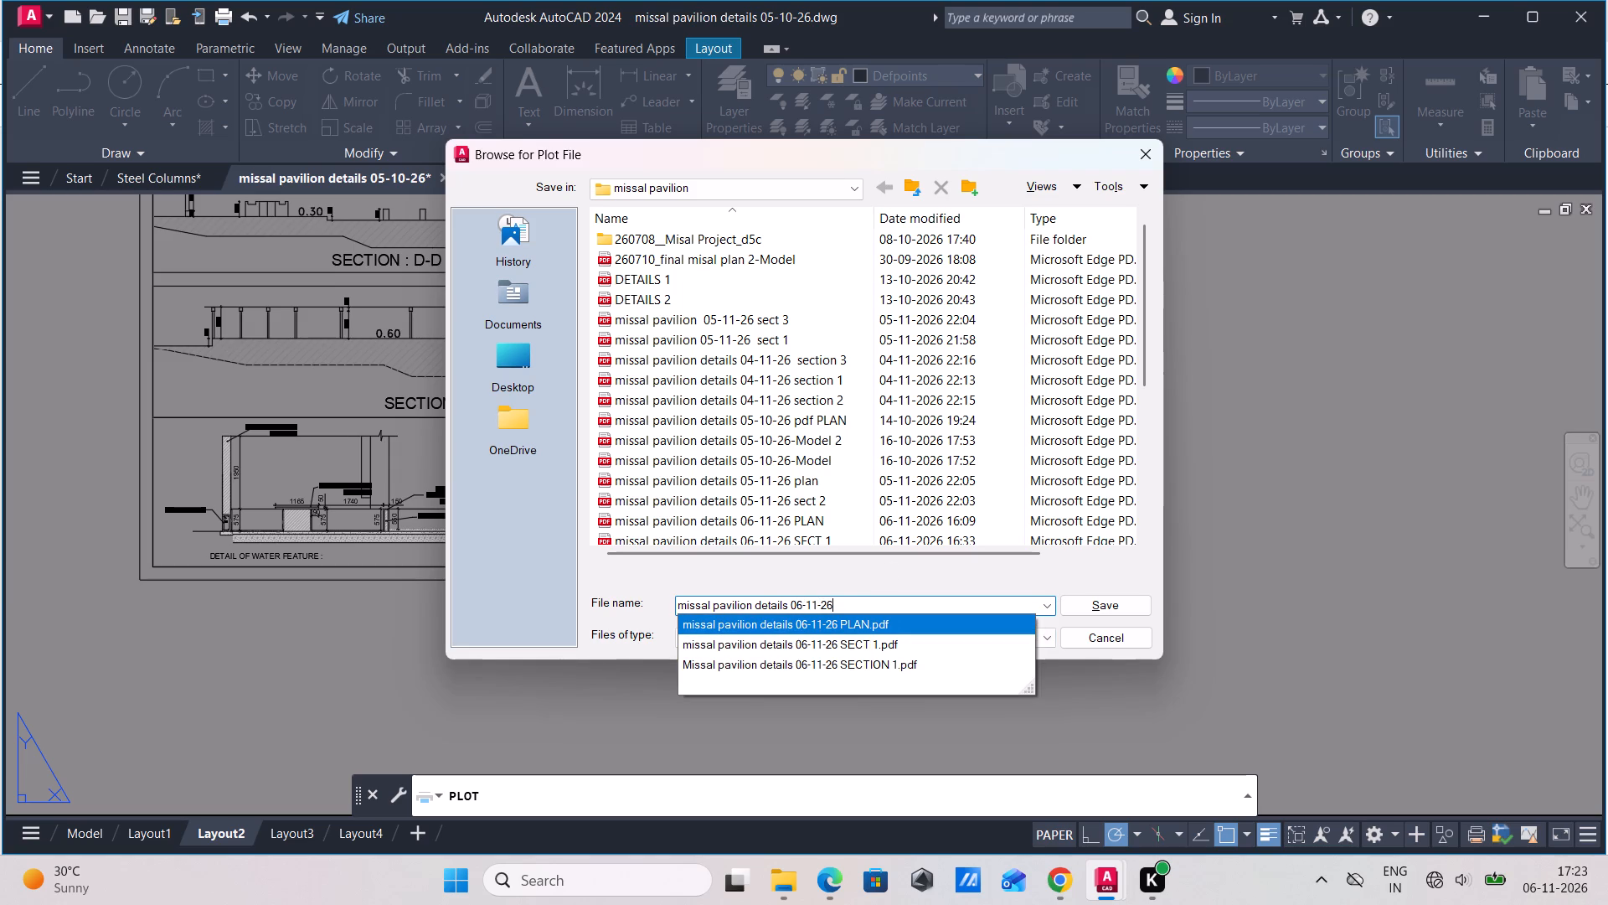
{"action": "key", "text": "space"}
{"action": "type", "text": "SECTIO"}
{"action": "type", "text": "N 2"}
{"action": "key", "text": "Return"}
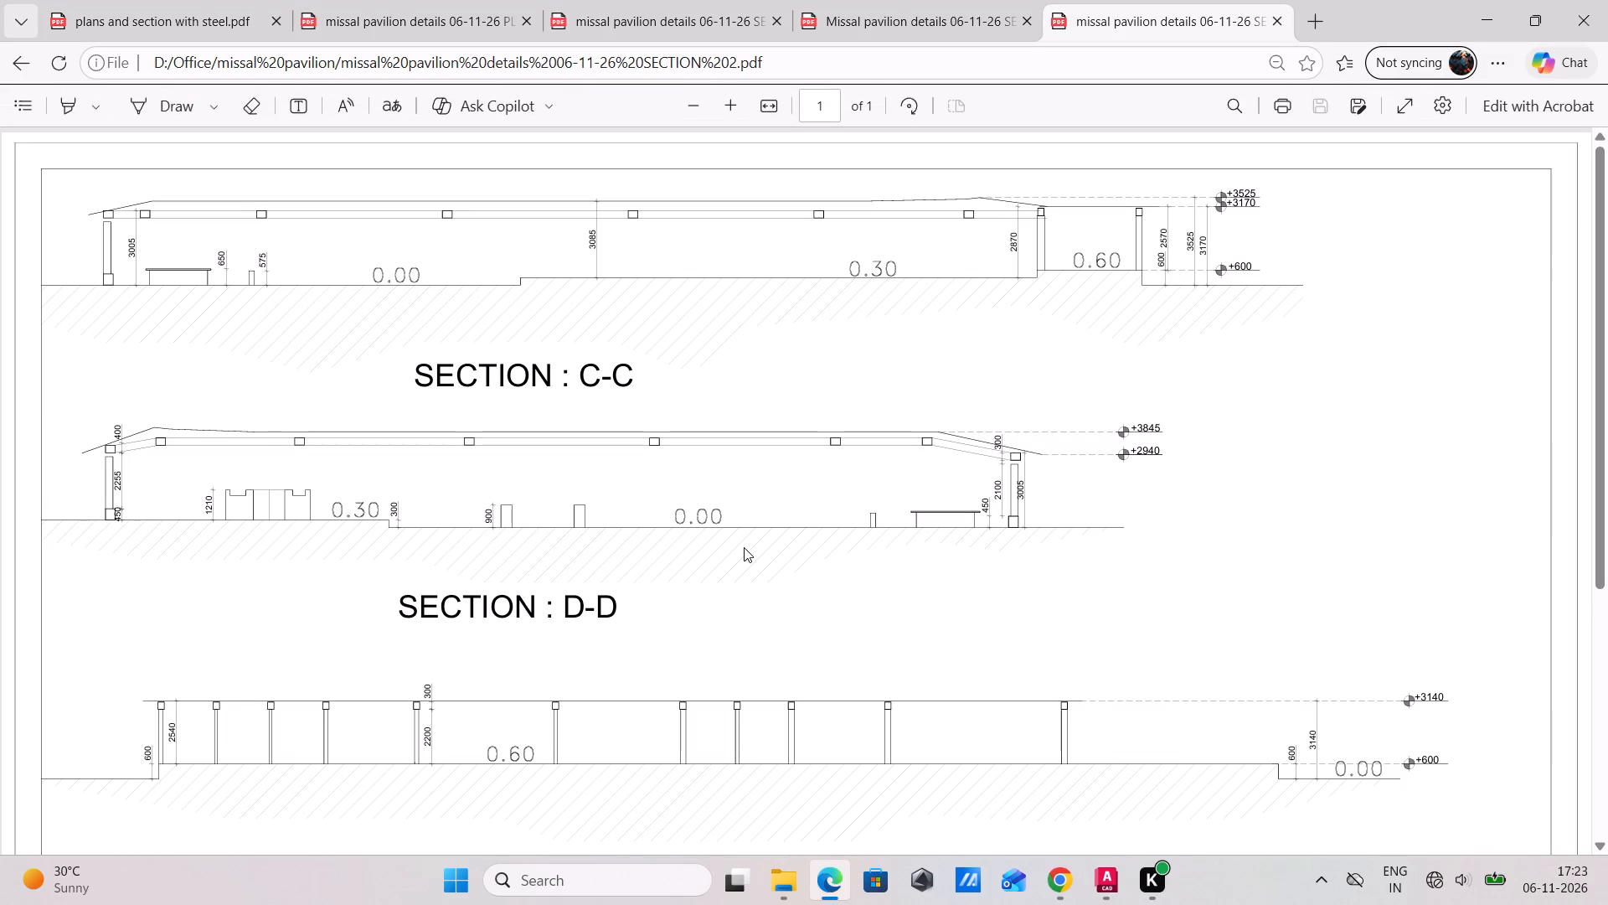
Review the plotted SECTION 2 PDF from section C-C down to the water feature detail.
{"action": "scroll", "coordinate": [688, 443], "scroll_direction": "down", "scroll_amount": 2, "text": "ctrl"}
{"action": "scroll", "coordinate": [770, 543], "scroll_direction": "down", "scroll_amount": 1, "text": "ctrl"}
{"action": "scroll", "coordinate": [788, 652], "scroll_direction": "down", "scroll_amount": 2}
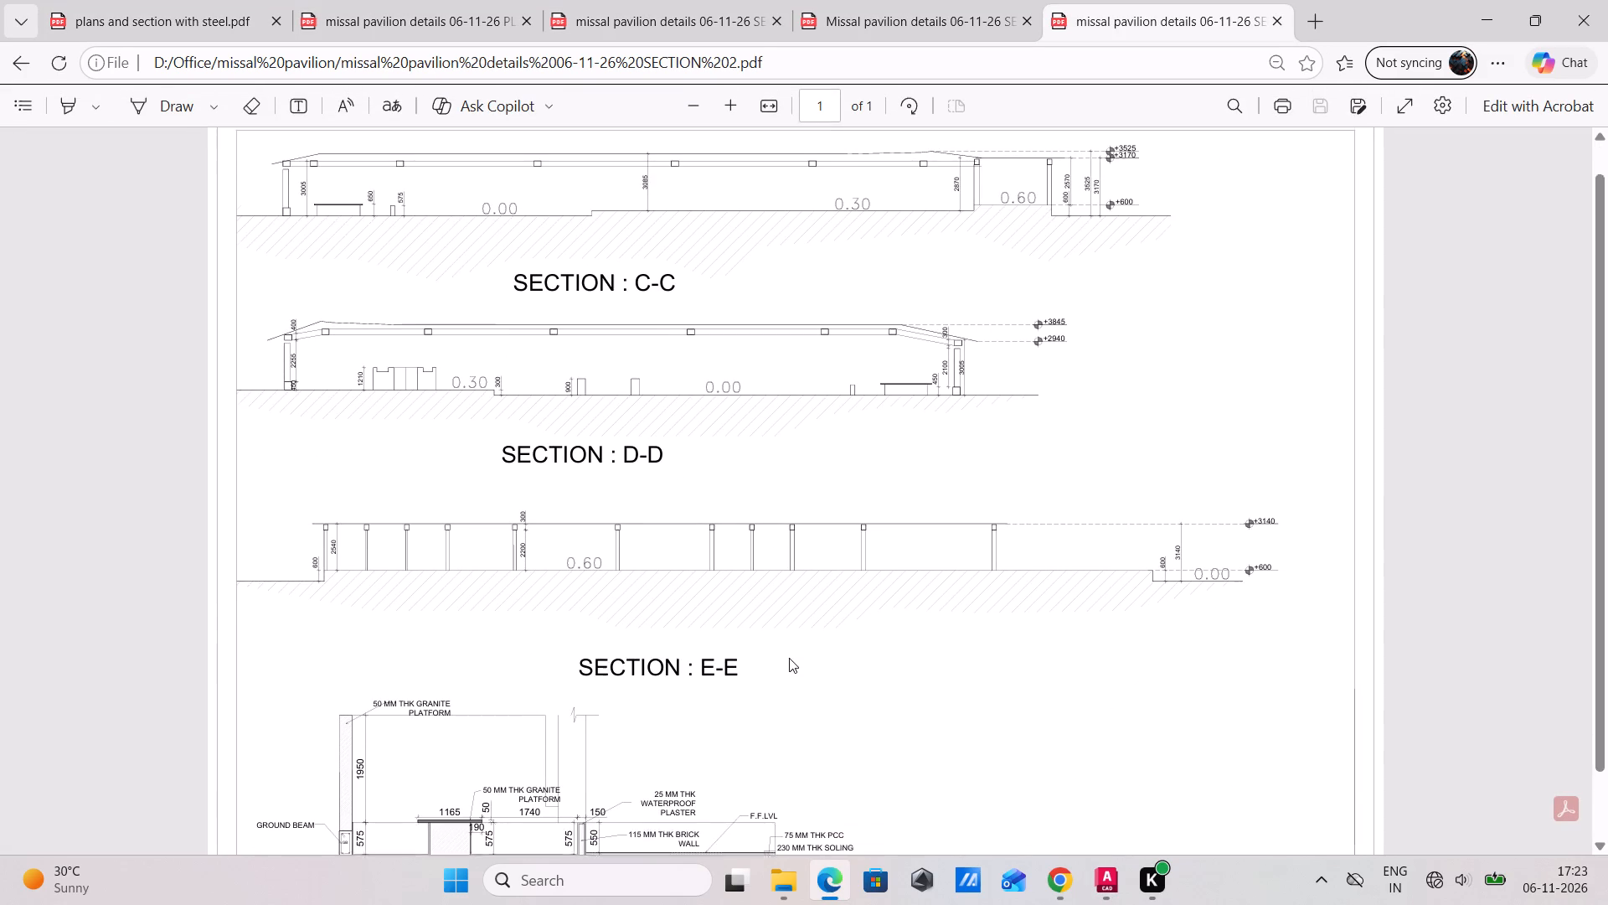
Switch to Chrome and search Google for "pdf merger free" in the New Tab page.
{"action": "left_click", "coordinate": [1065, 877]}
{"action": "left_click", "coordinate": [559, 16]}
{"action": "left_click", "coordinate": [599, 57]}
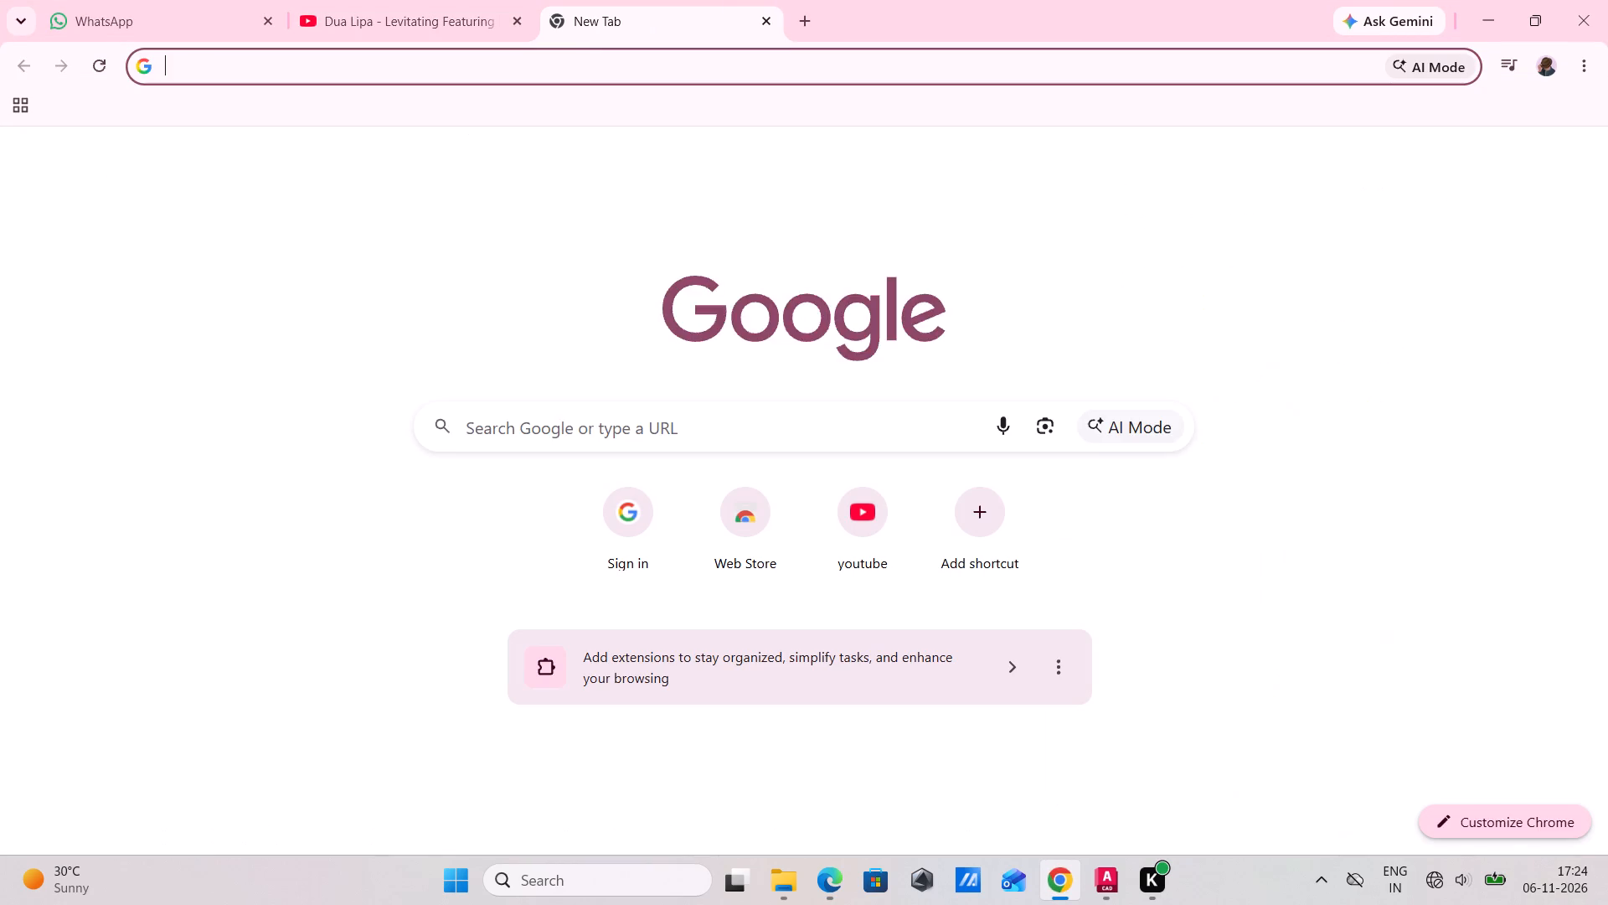
{"action": "left_click", "coordinate": [451, 336]}
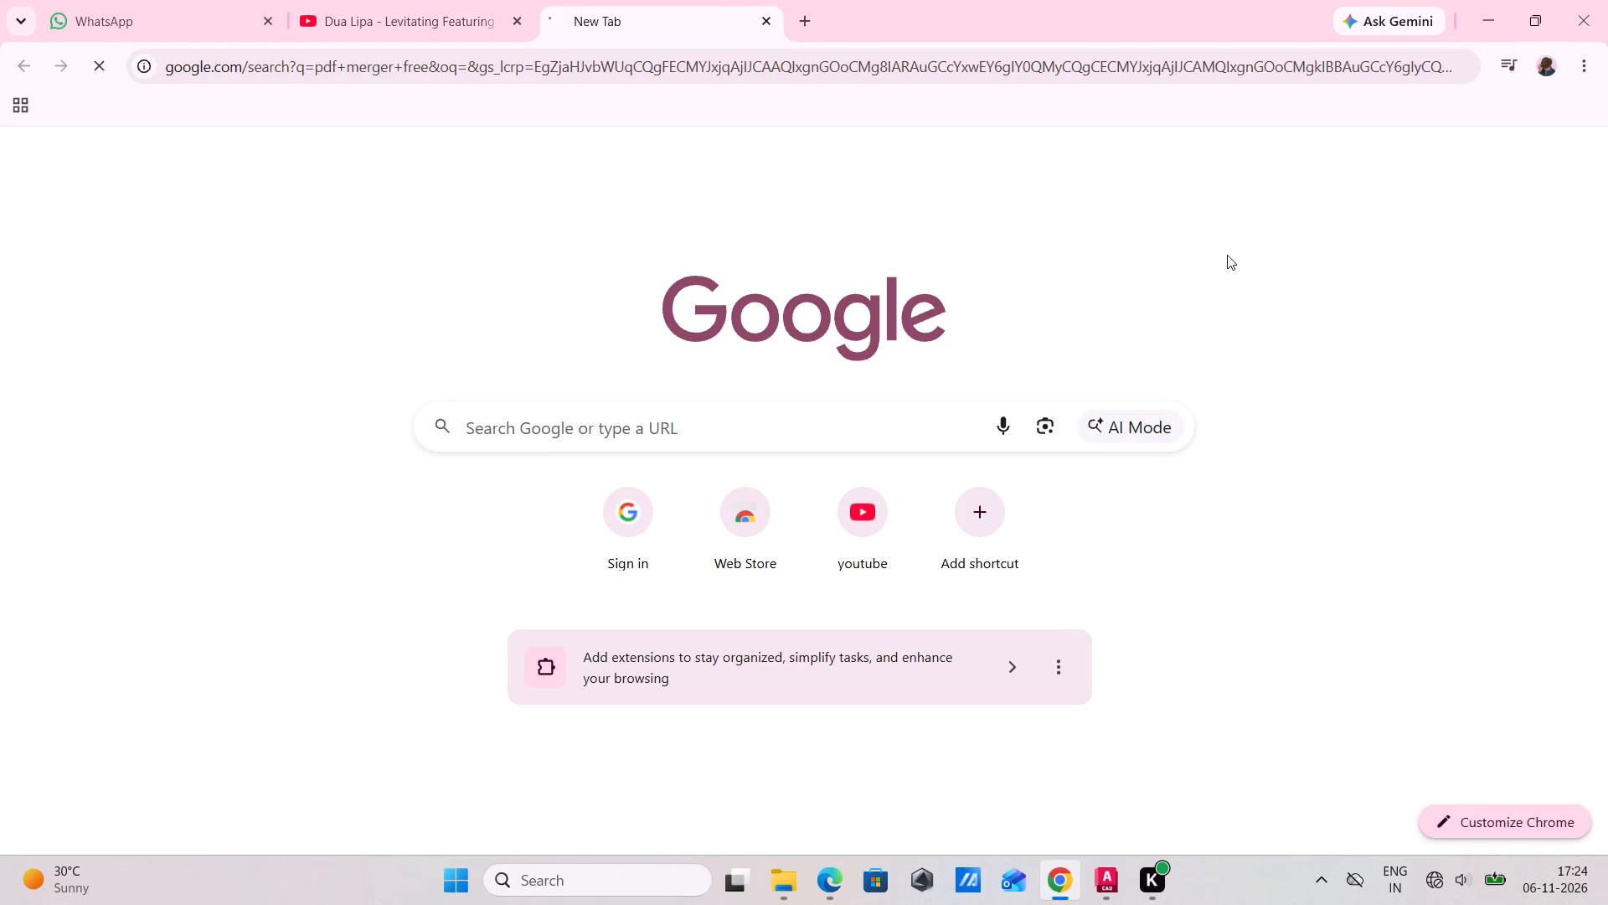
Connect the computer to the Airtel_V&marchitects Wi-Fi network.
{"action": "left_click", "coordinate": [1426, 883]}
{"action": "left_click", "coordinate": [1325, 497]}
{"action": "left_click", "coordinate": [1301, 498]}
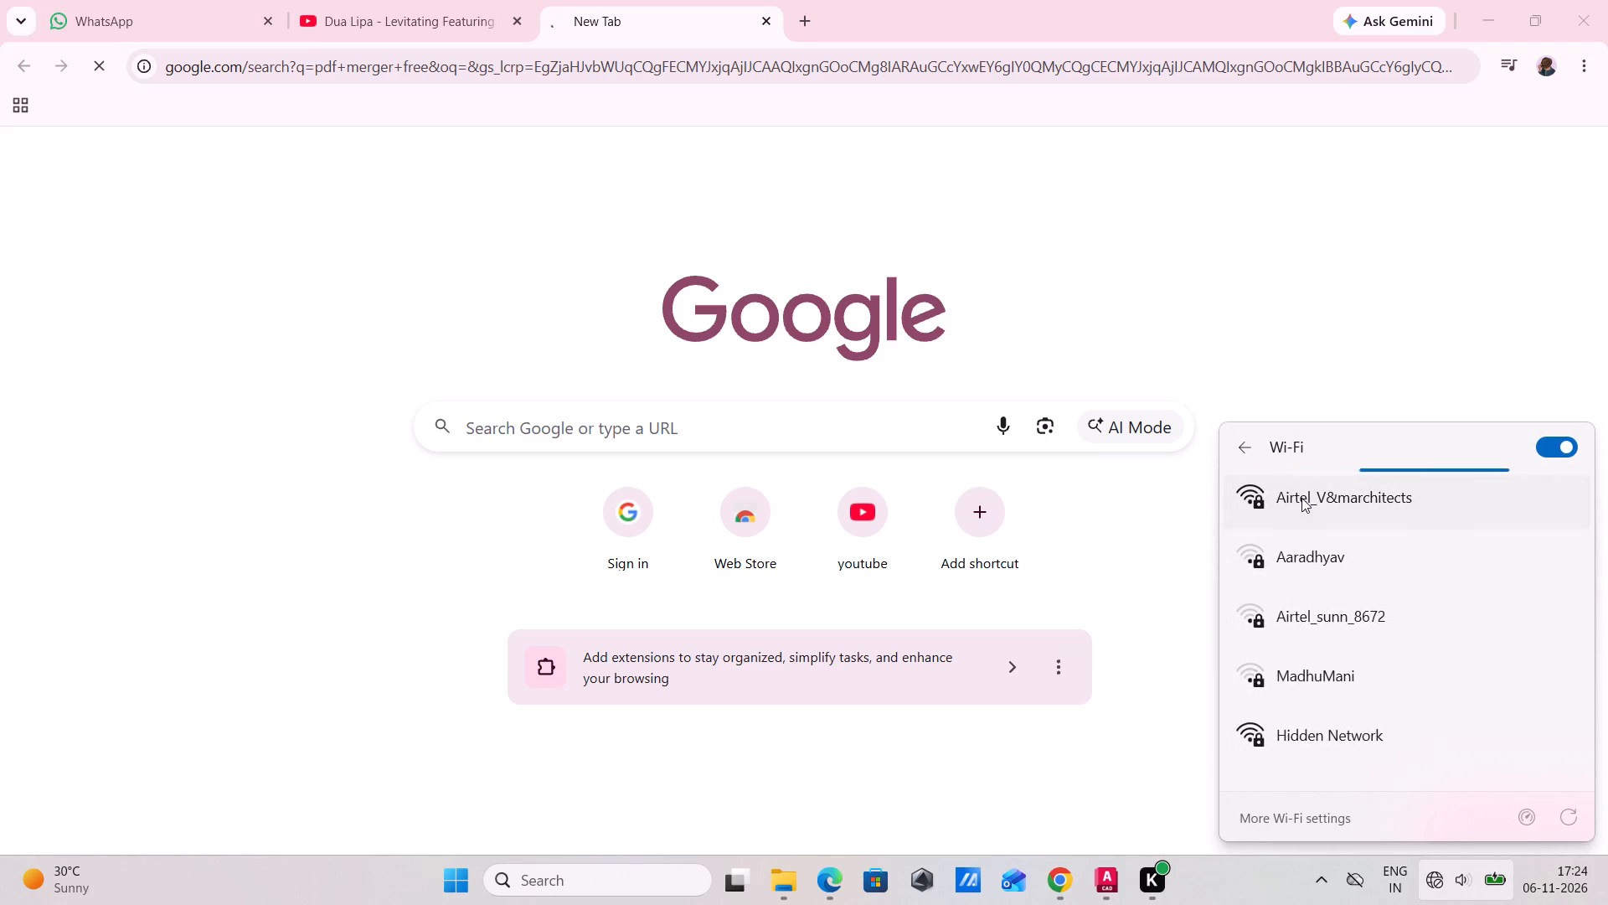
{"action": "left_click", "coordinate": [1447, 597]}
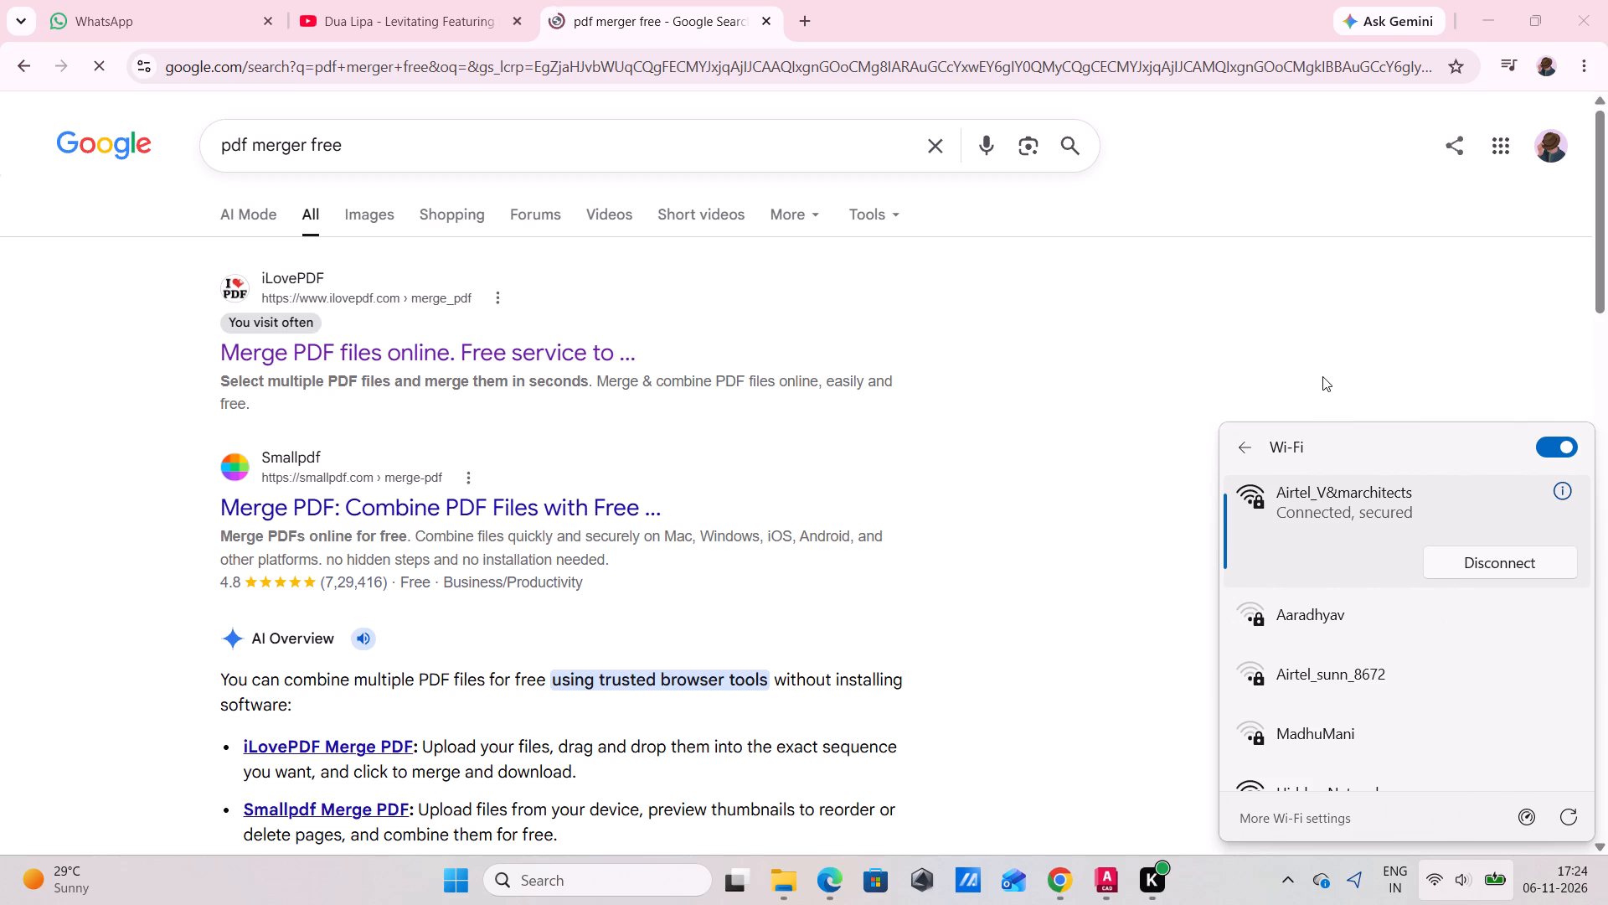
Open iLovePDF's Merge PDF page from the search results and add the missal pavilion details 06-11-26 PLAN PDF from the recent files.
{"action": "left_click", "coordinate": [555, 354]}
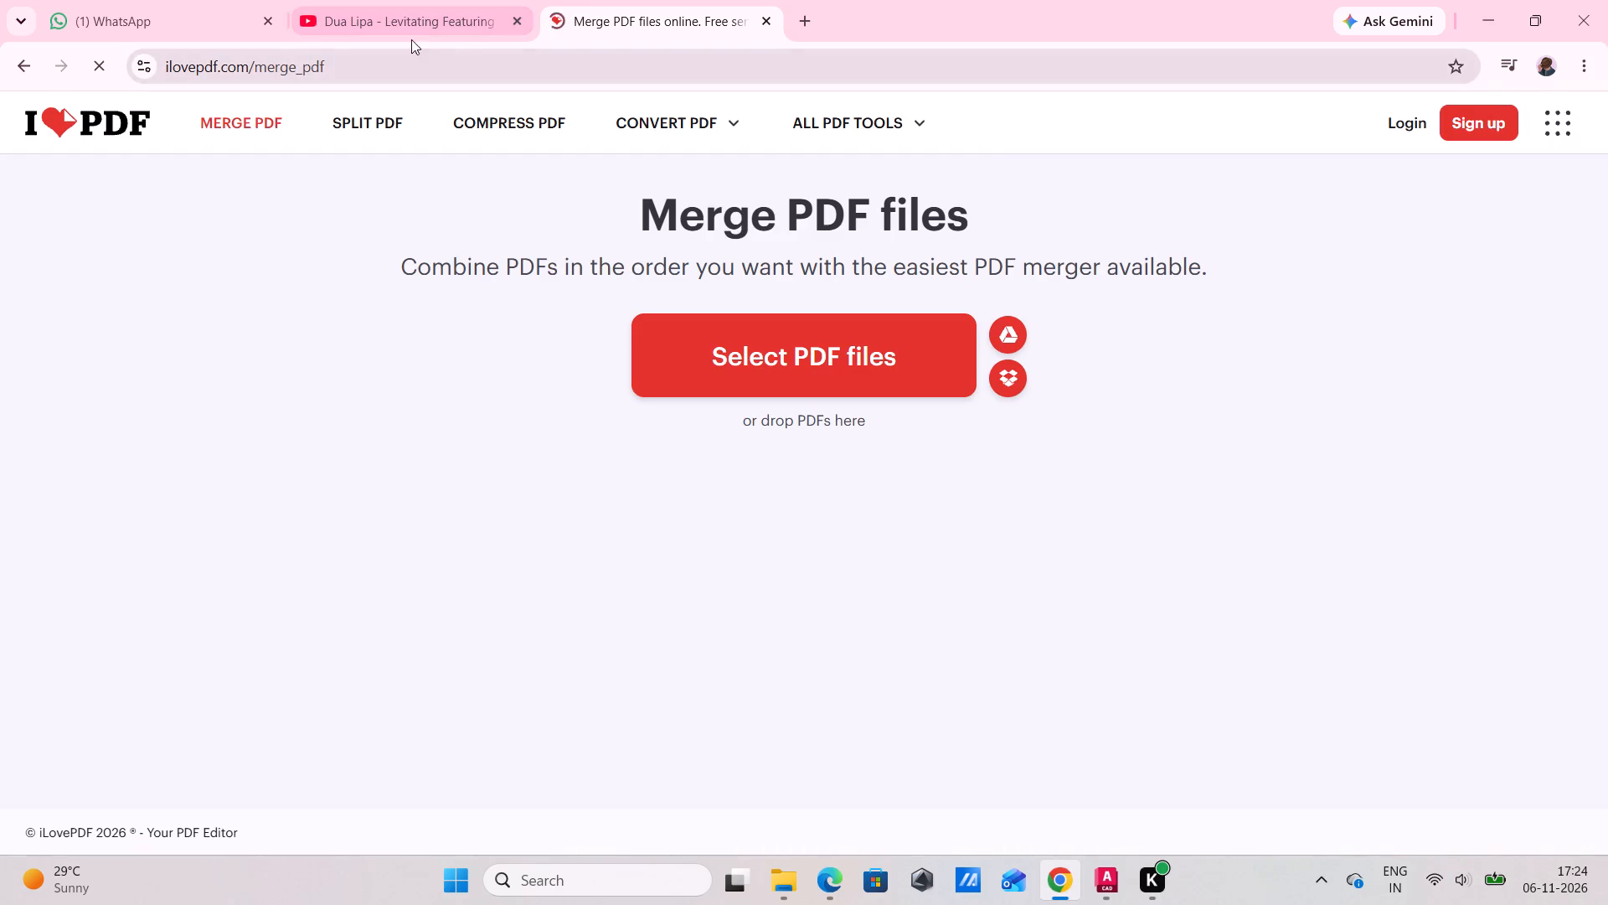
{"action": "left_click", "coordinate": [781, 349]}
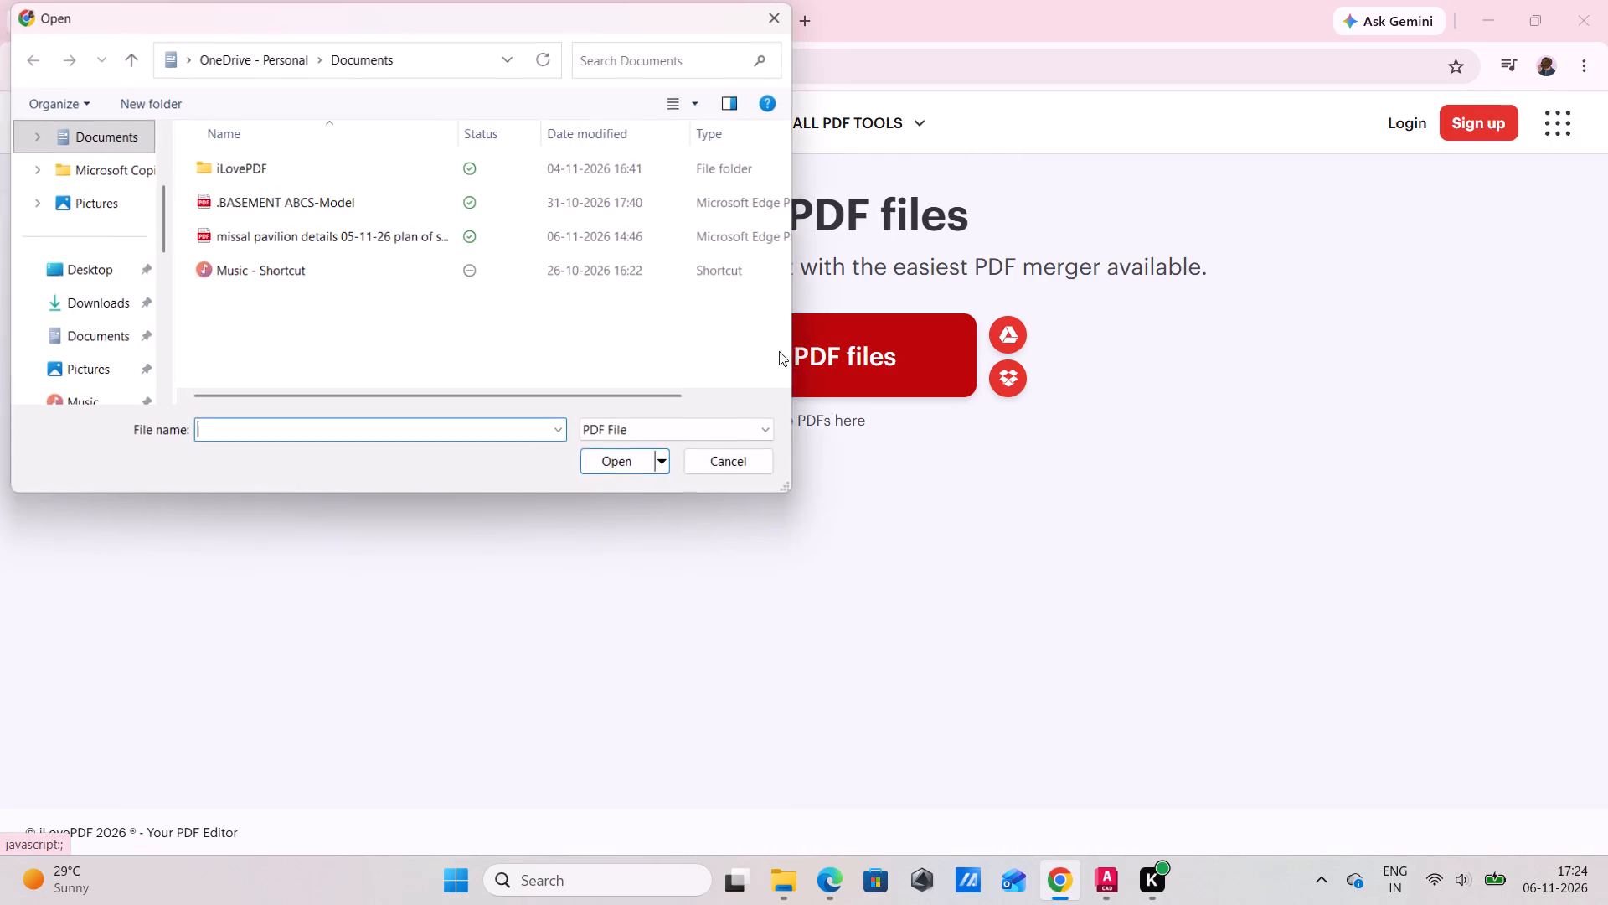
{"action": "scroll", "coordinate": [73, 244], "scroll_direction": "up", "scroll_amount": 1}
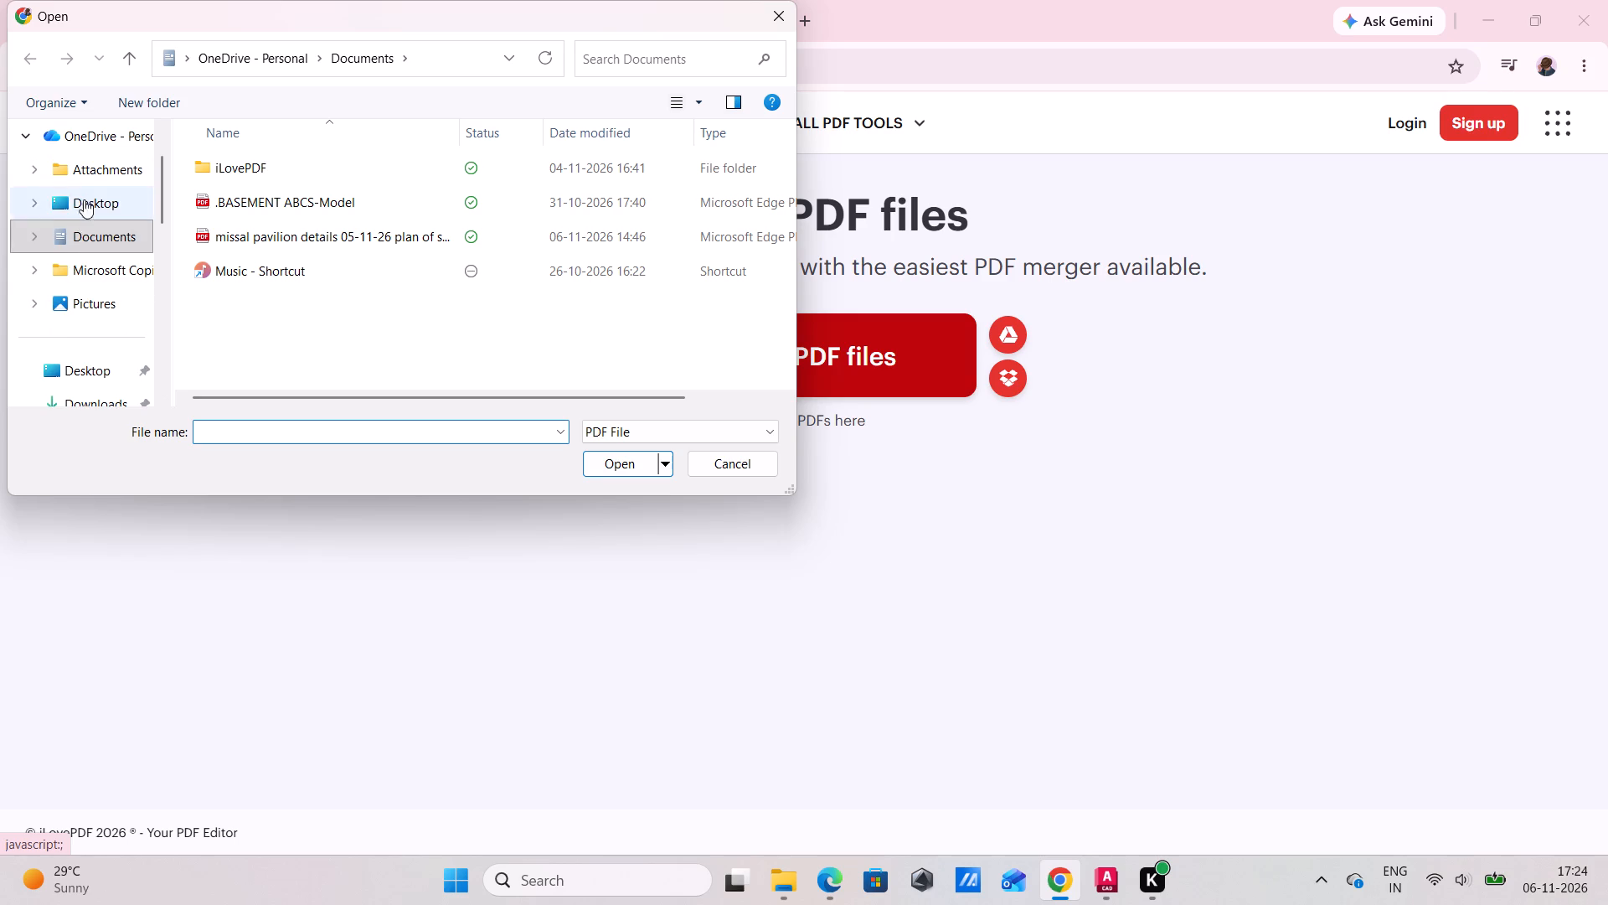
{"action": "scroll", "coordinate": [92, 168], "scroll_direction": "up", "scroll_amount": 3}
{"action": "left_click", "coordinate": [104, 156]}
{"action": "scroll", "coordinate": [369, 292], "scroll_direction": "down", "scroll_amount": 4}
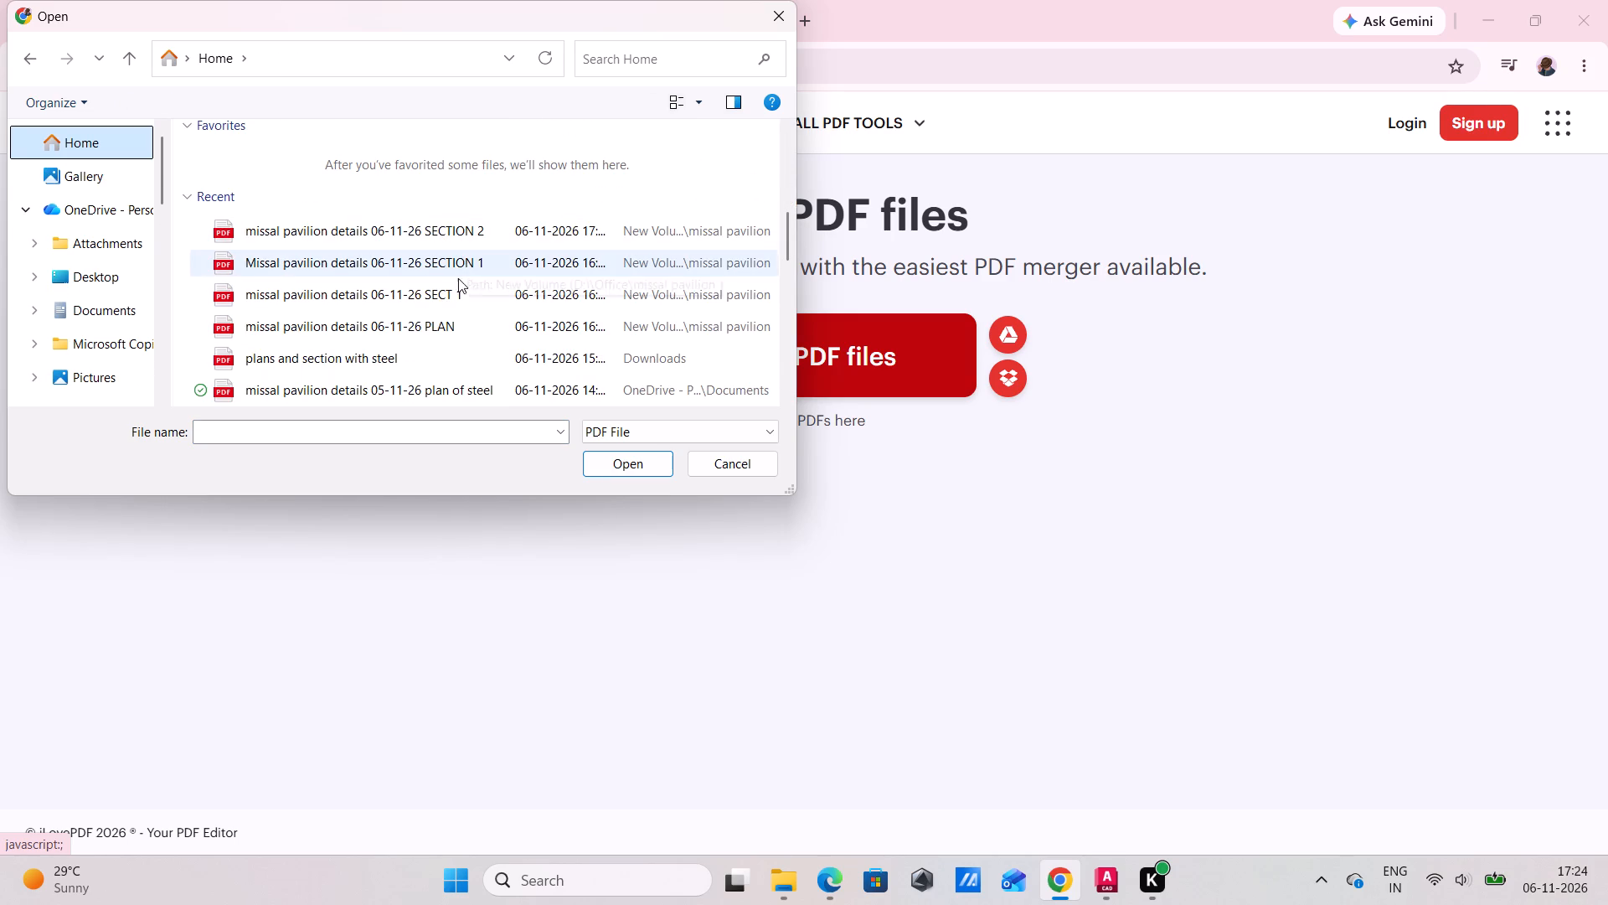
{"action": "left_click", "coordinate": [451, 329]}
{"action": "left_click", "coordinate": [614, 467]}
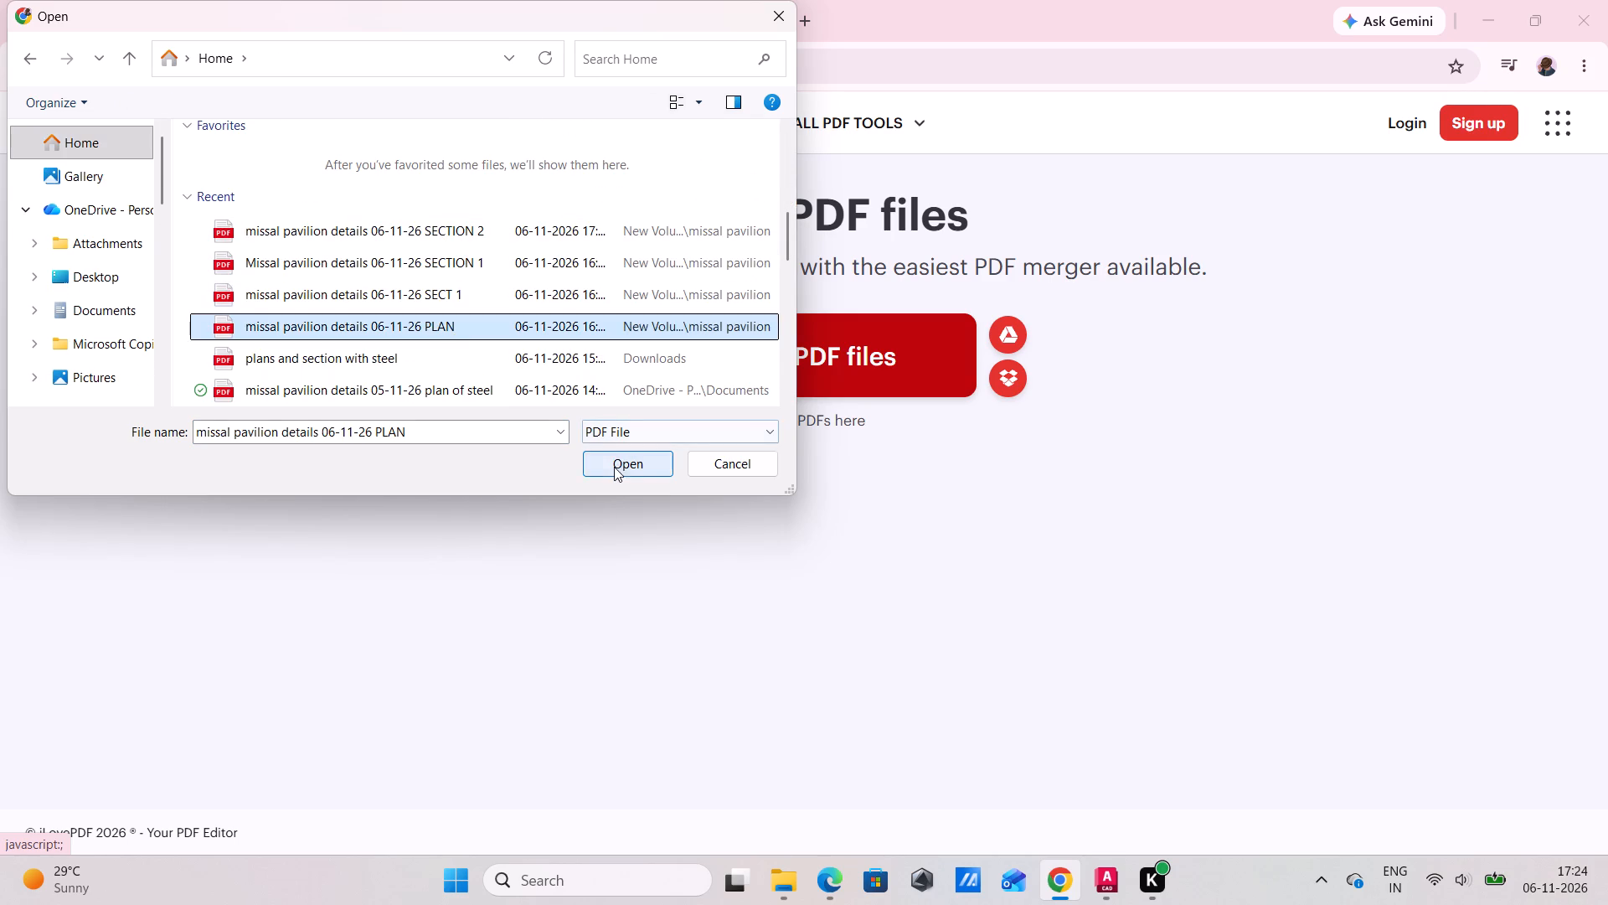
Add the missal pavilion details 06-11-26 SECTION 2 and SECTION 1 PDFs from the recent files to the merge.
{"action": "left_click", "coordinate": [1104, 244]}
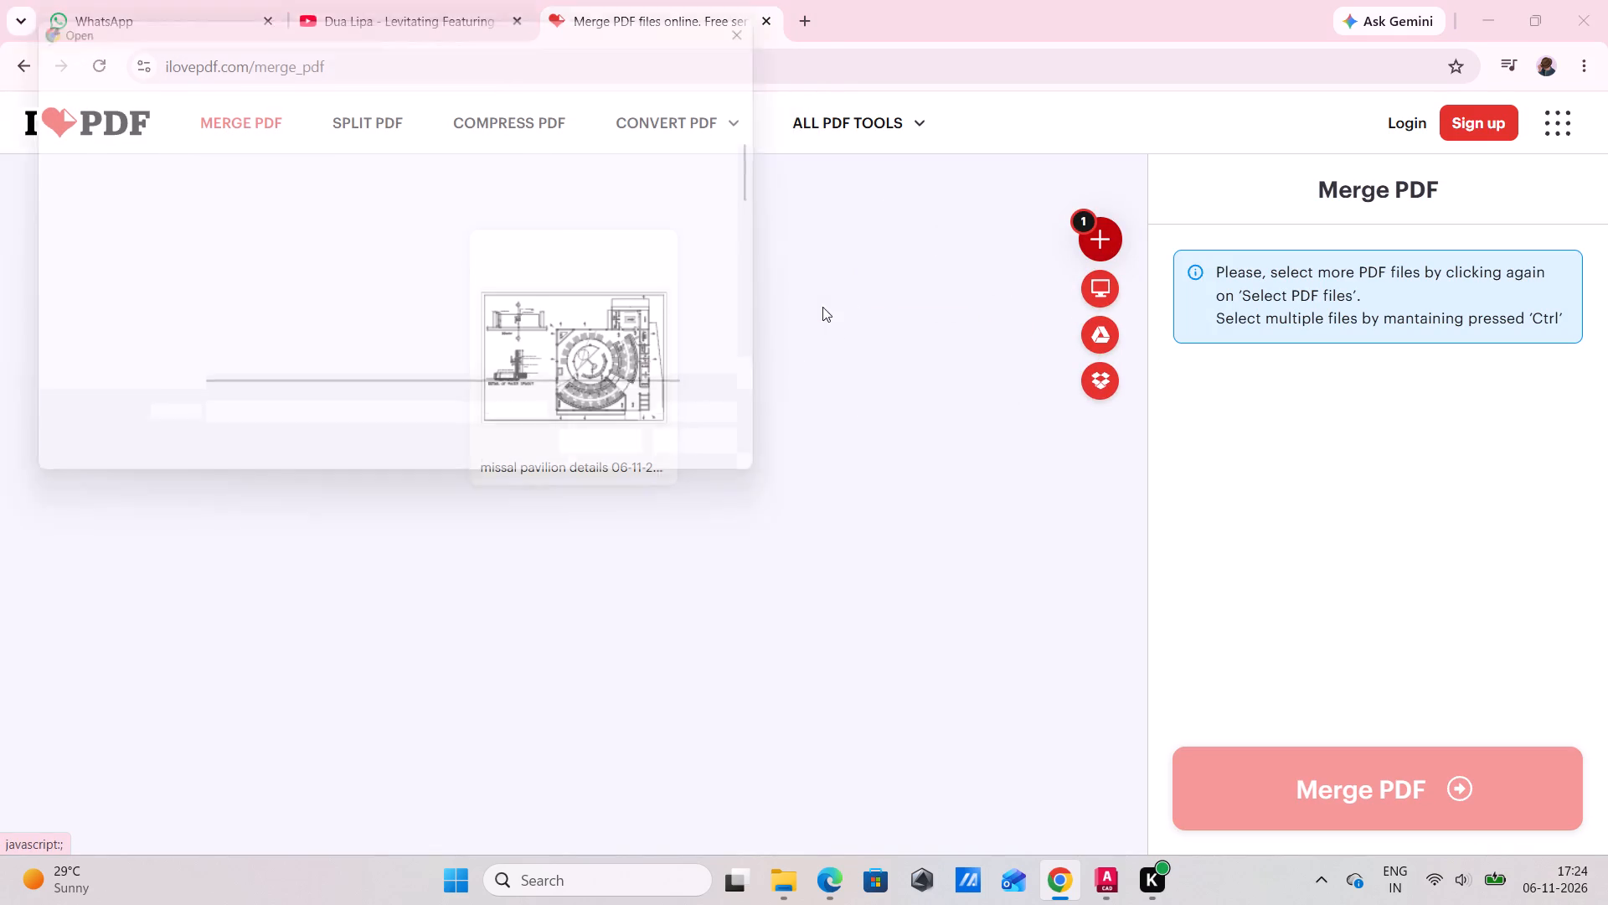
{"action": "scroll", "coordinate": [85, 162], "scroll_direction": "up", "scroll_amount": 2}
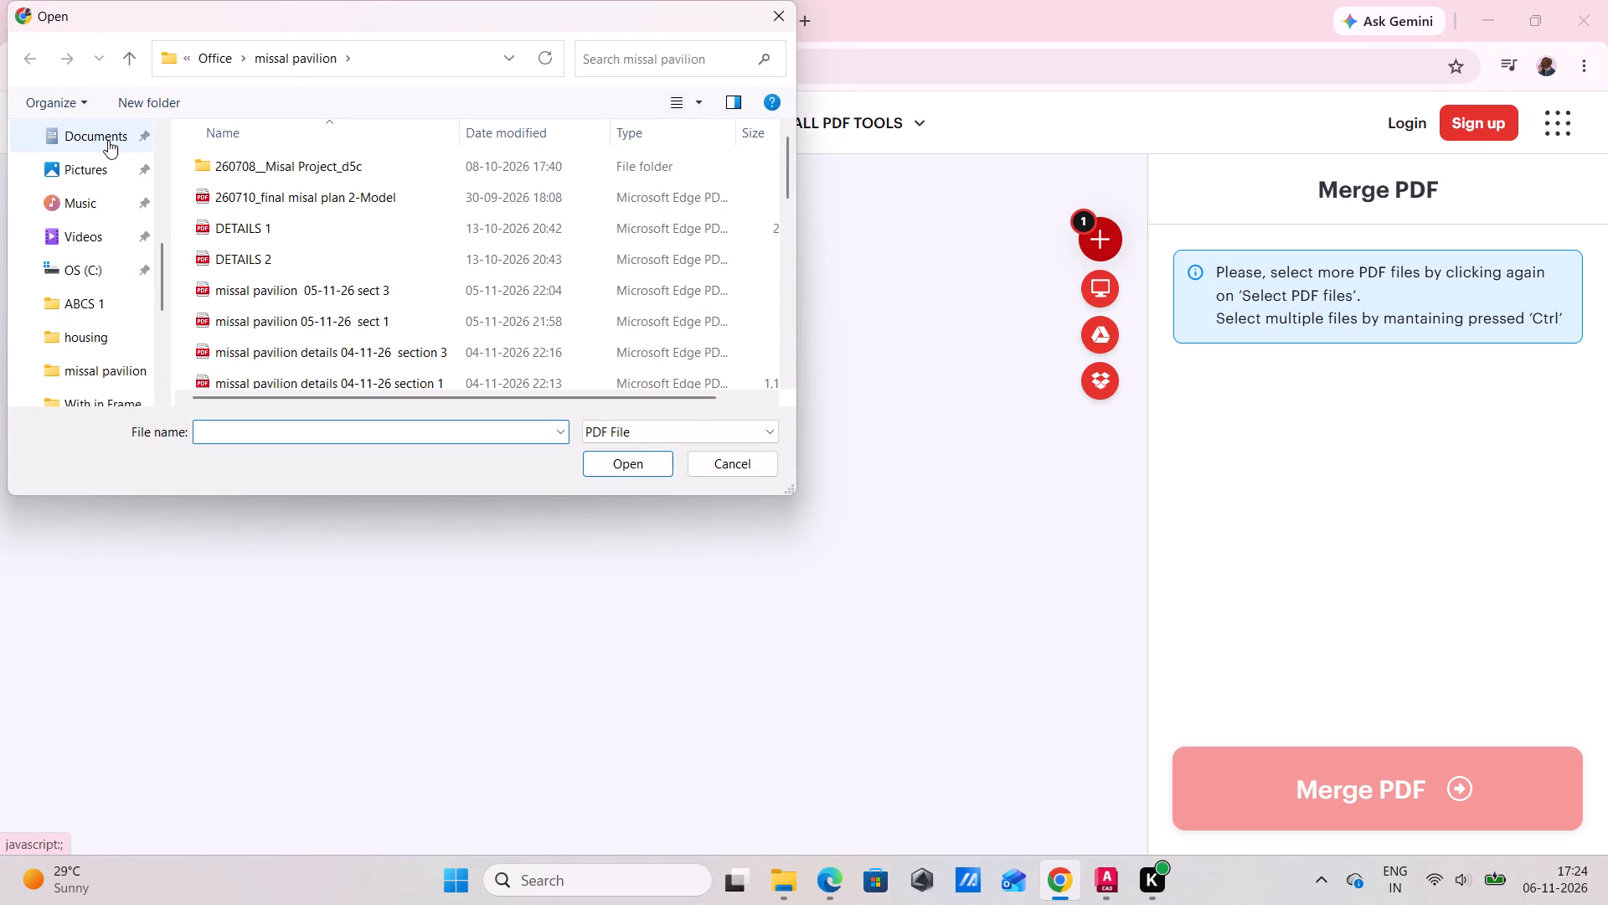
{"action": "scroll", "coordinate": [108, 140], "scroll_direction": "up", "scroll_amount": 5}
{"action": "left_click", "coordinate": [105, 137]}
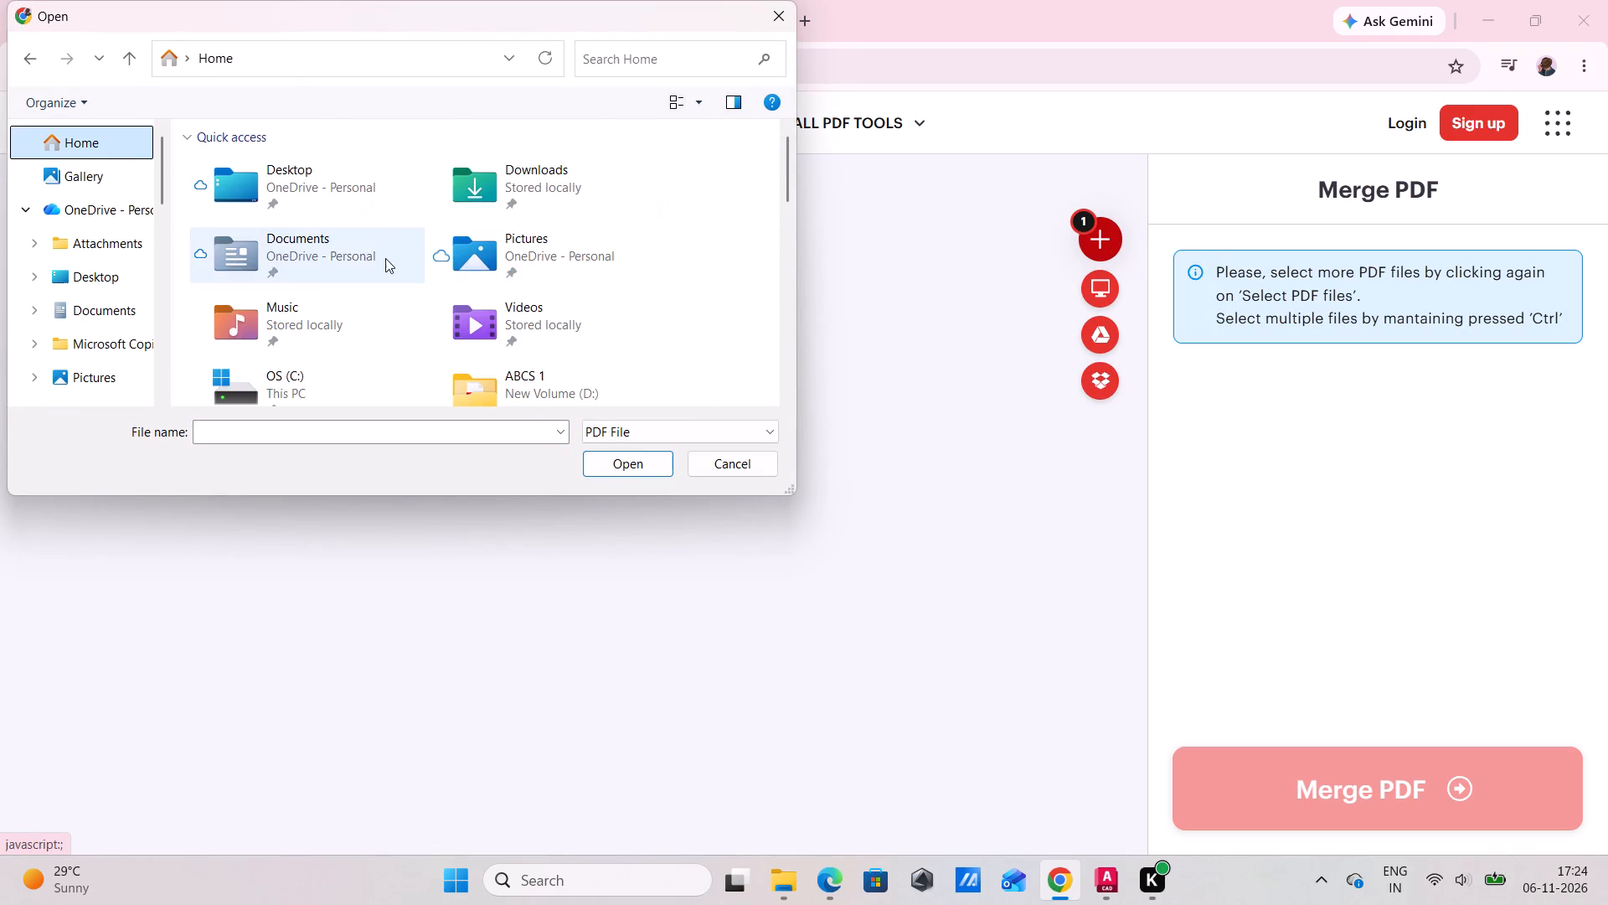
{"action": "scroll", "coordinate": [389, 292], "scroll_direction": "down", "scroll_amount": 4}
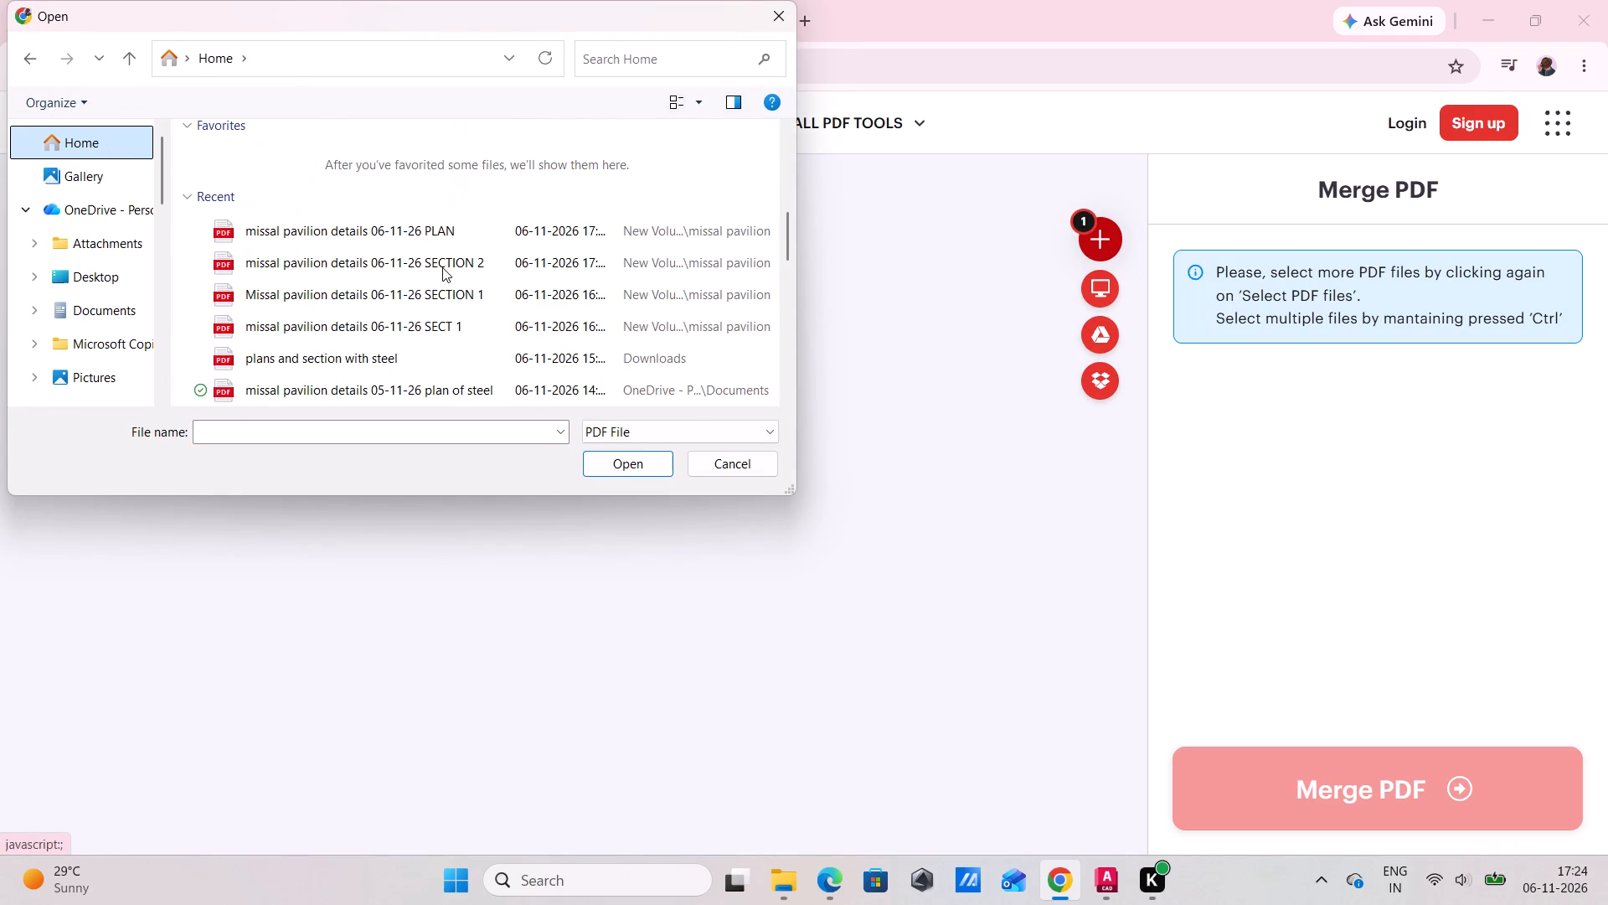
{"action": "left_click", "coordinate": [431, 261], "text": "shift"}
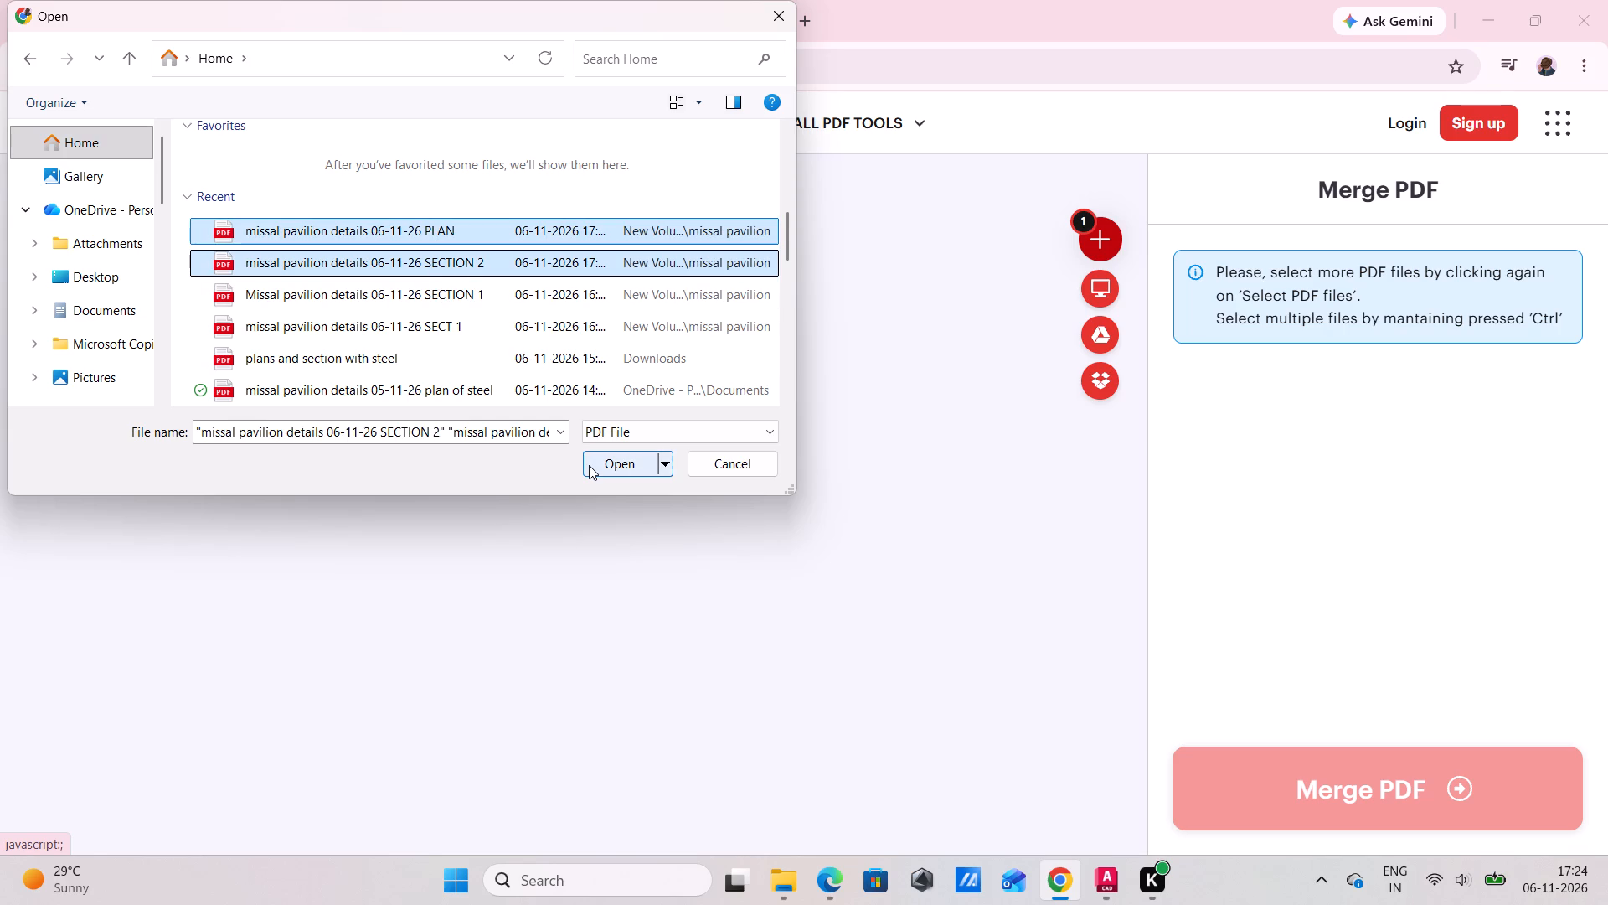
{"action": "left_click", "coordinate": [482, 266]}
{"action": "left_click", "coordinate": [482, 282]}
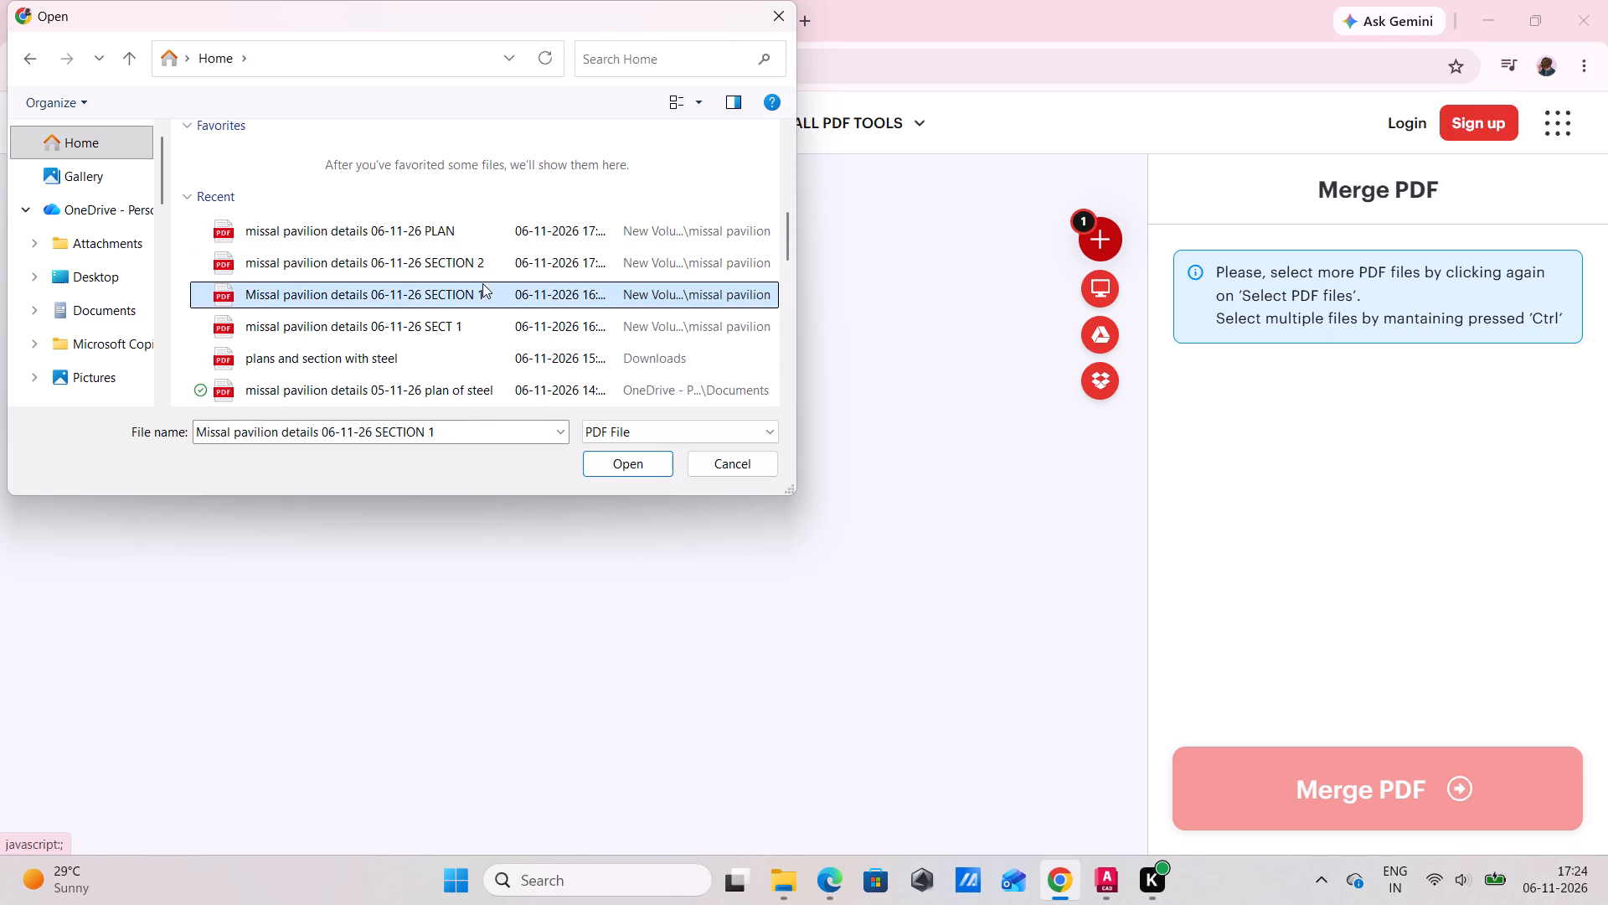
{"action": "left_click", "coordinate": [490, 267], "text": "shift"}
{"action": "left_click", "coordinate": [626, 465]}
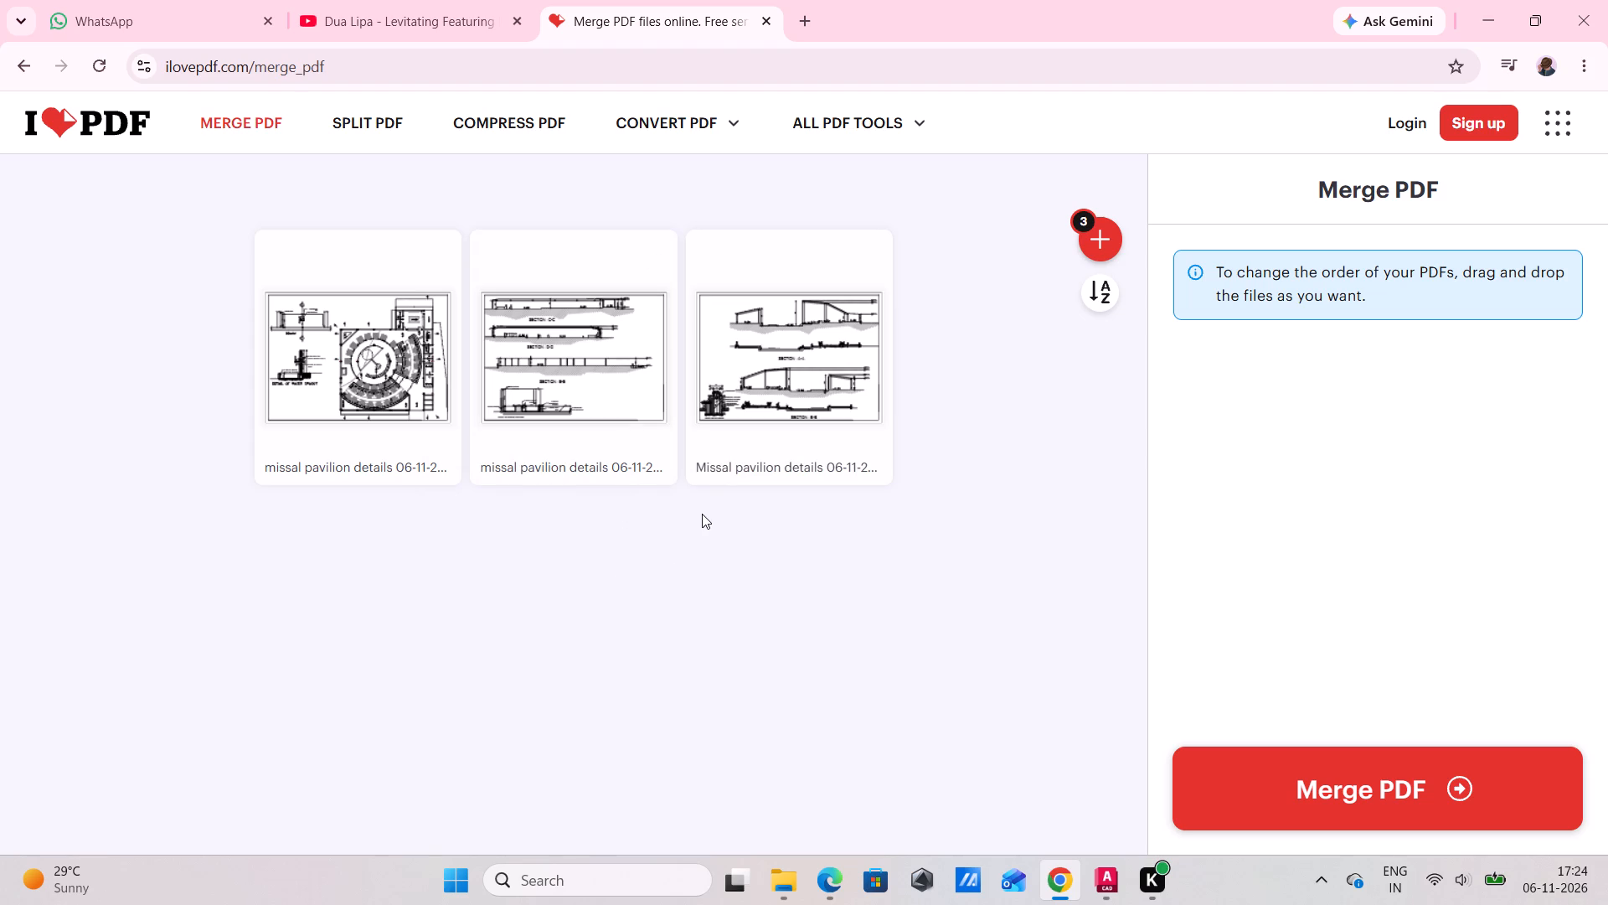
Reorder the merge files so the SECTION 1 PDF sits between the plan and the SECTION 2 PDF.
{"action": "left_click_drag", "start_coordinate": [767, 399], "coordinate": [724, 407]}
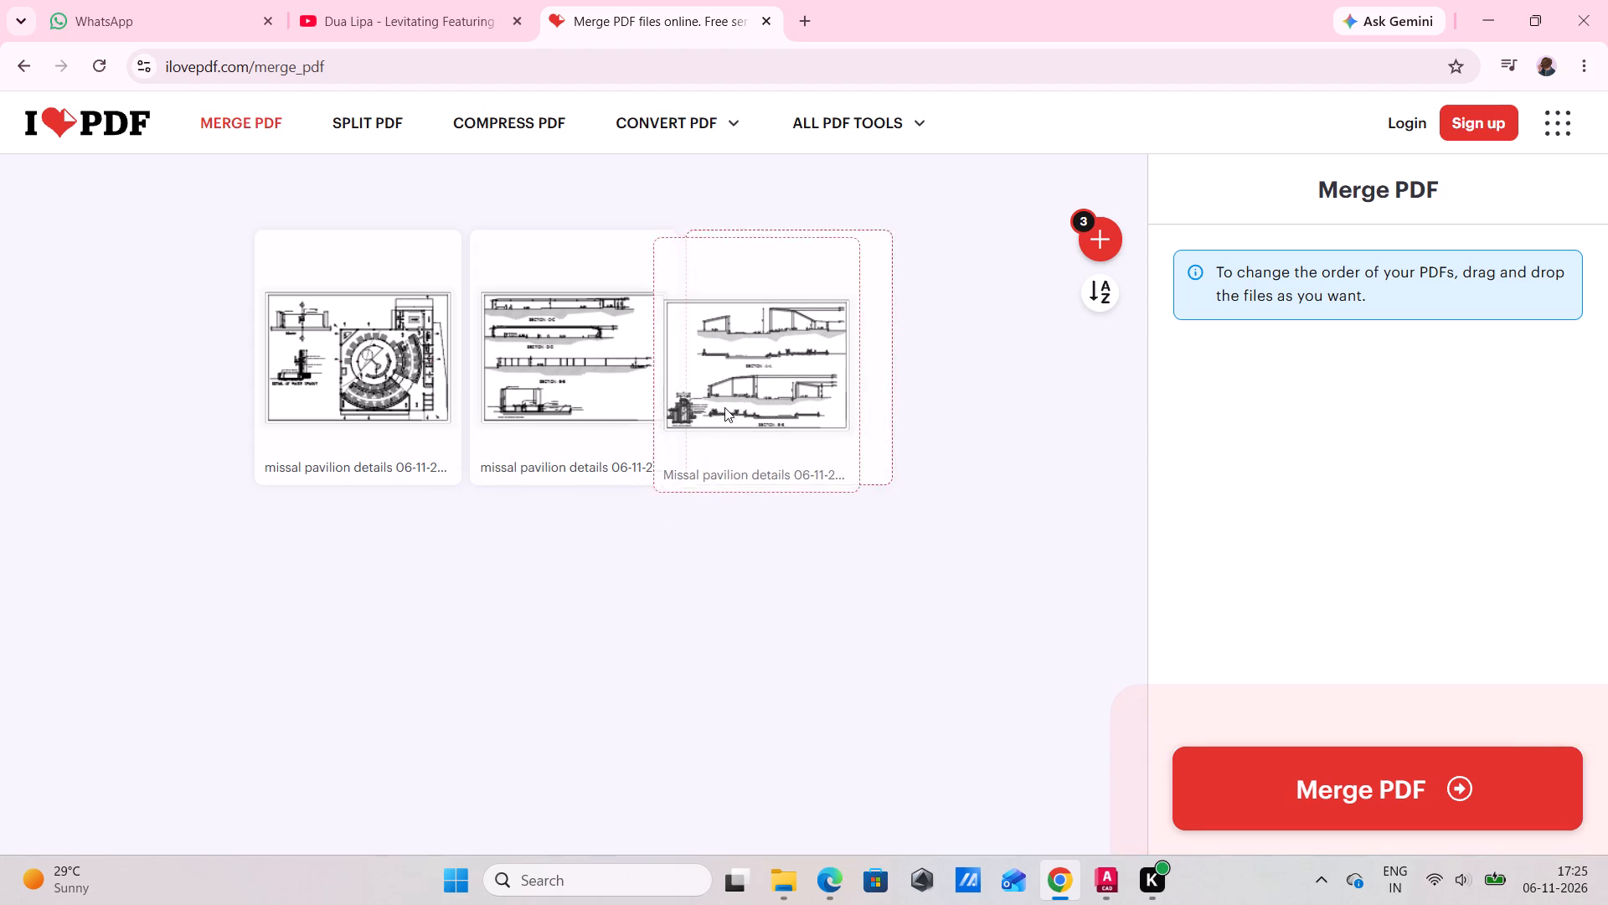
{"action": "left_click_drag", "start_coordinate": [724, 407], "coordinate": [614, 387]}
{"action": "left_click", "coordinate": [655, 565]}
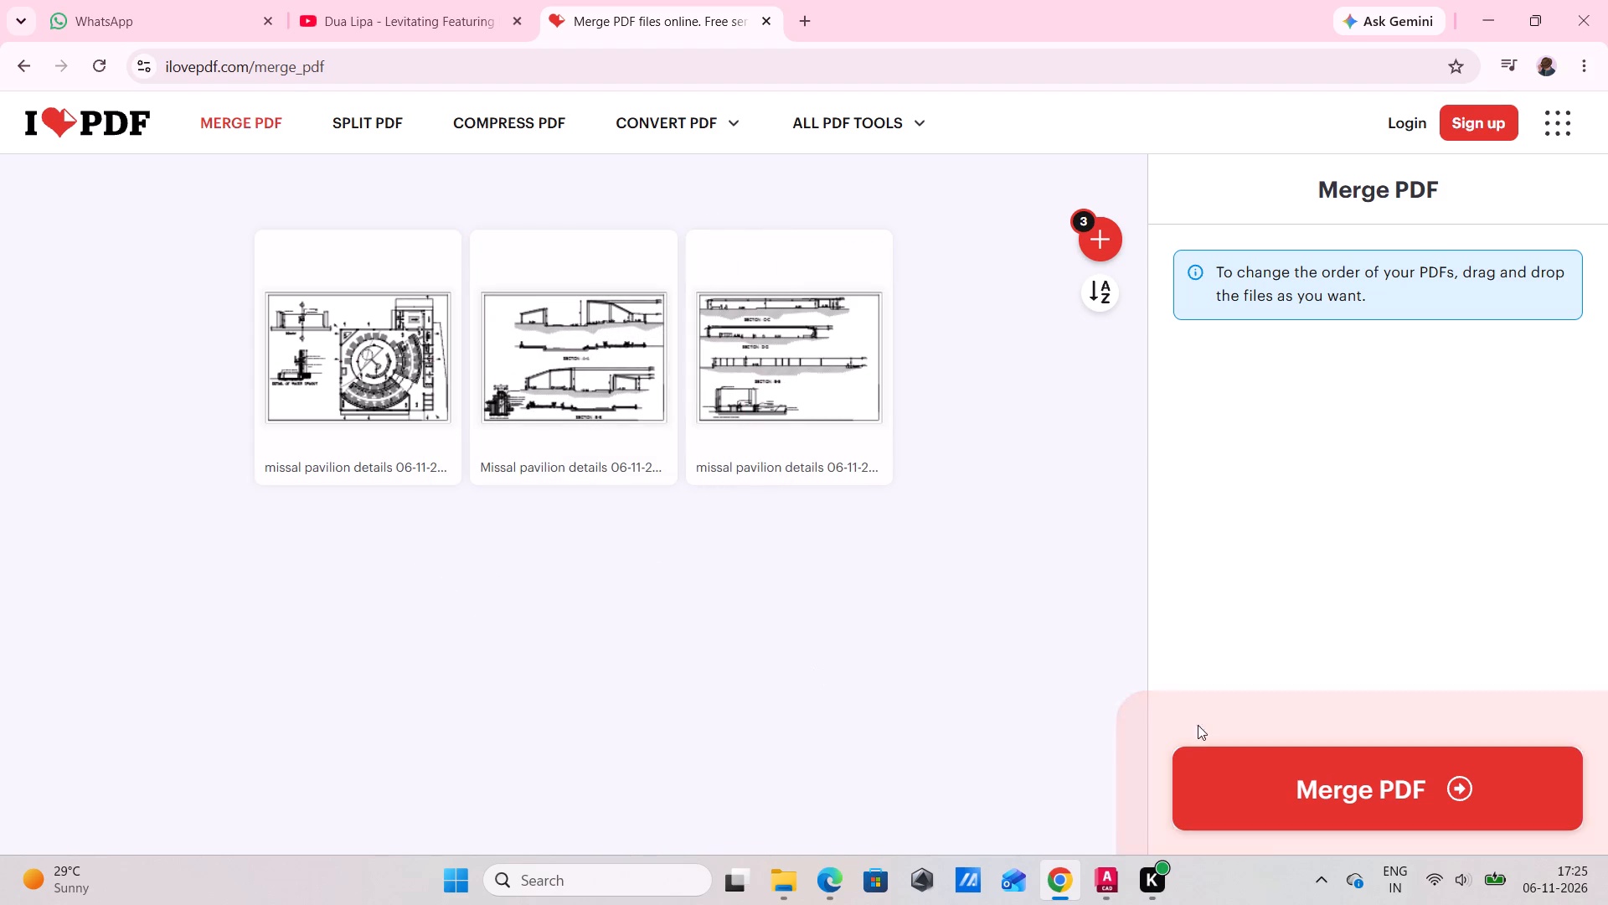
Merge the three ordered missal pavilion PDFs and download the merged file.
{"action": "left_click", "coordinate": [1220, 772]}
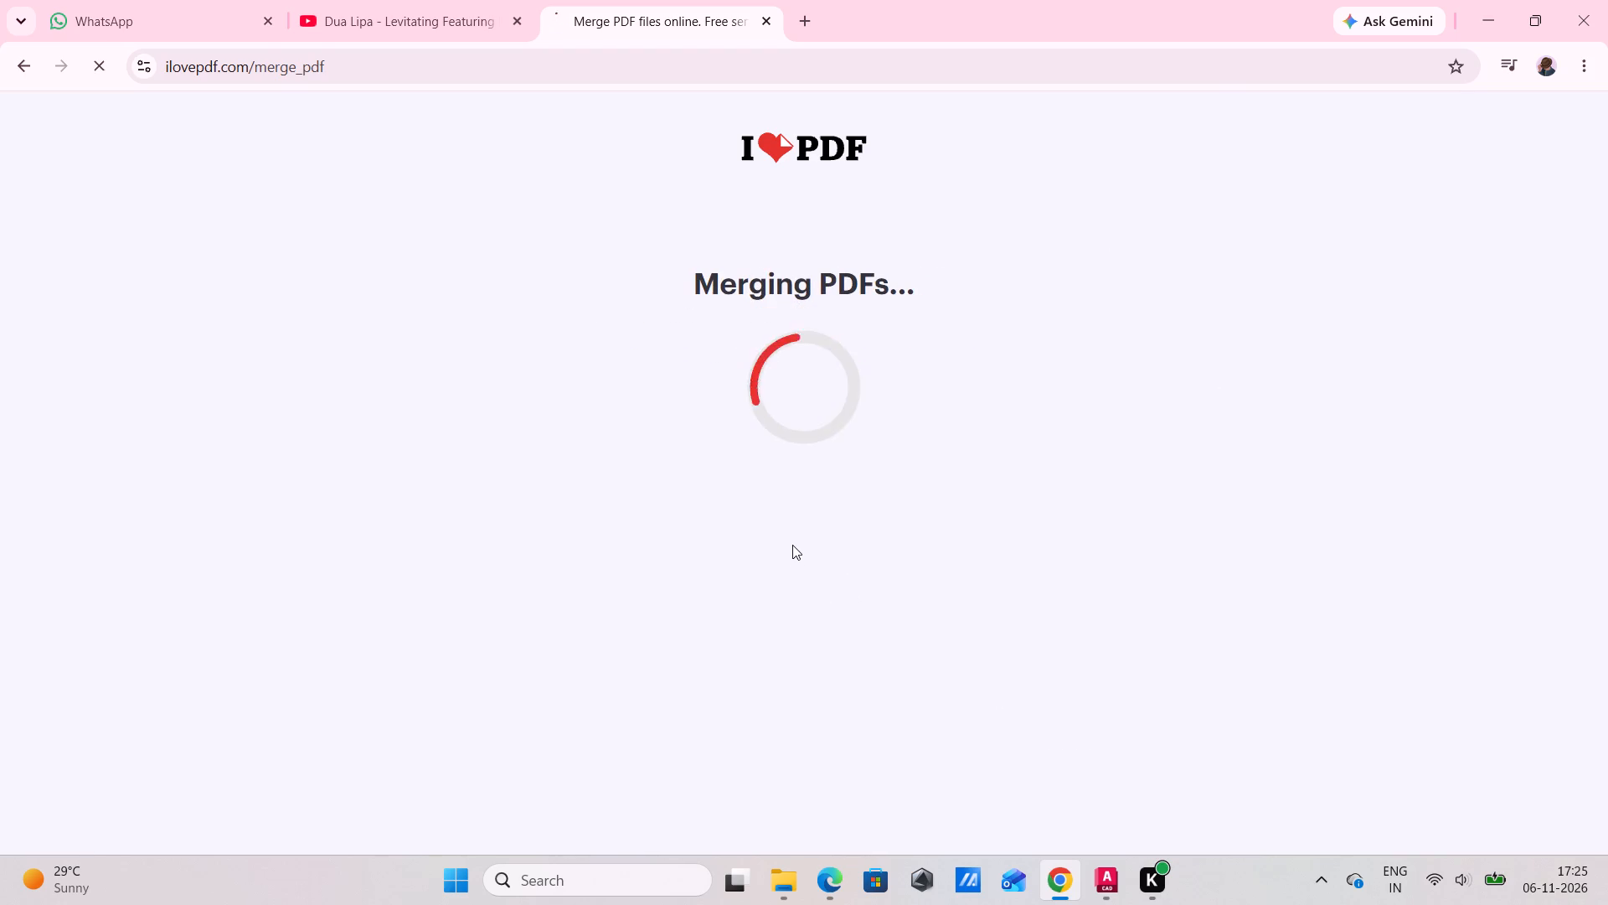
{"action": "left_click", "coordinate": [889, 308]}
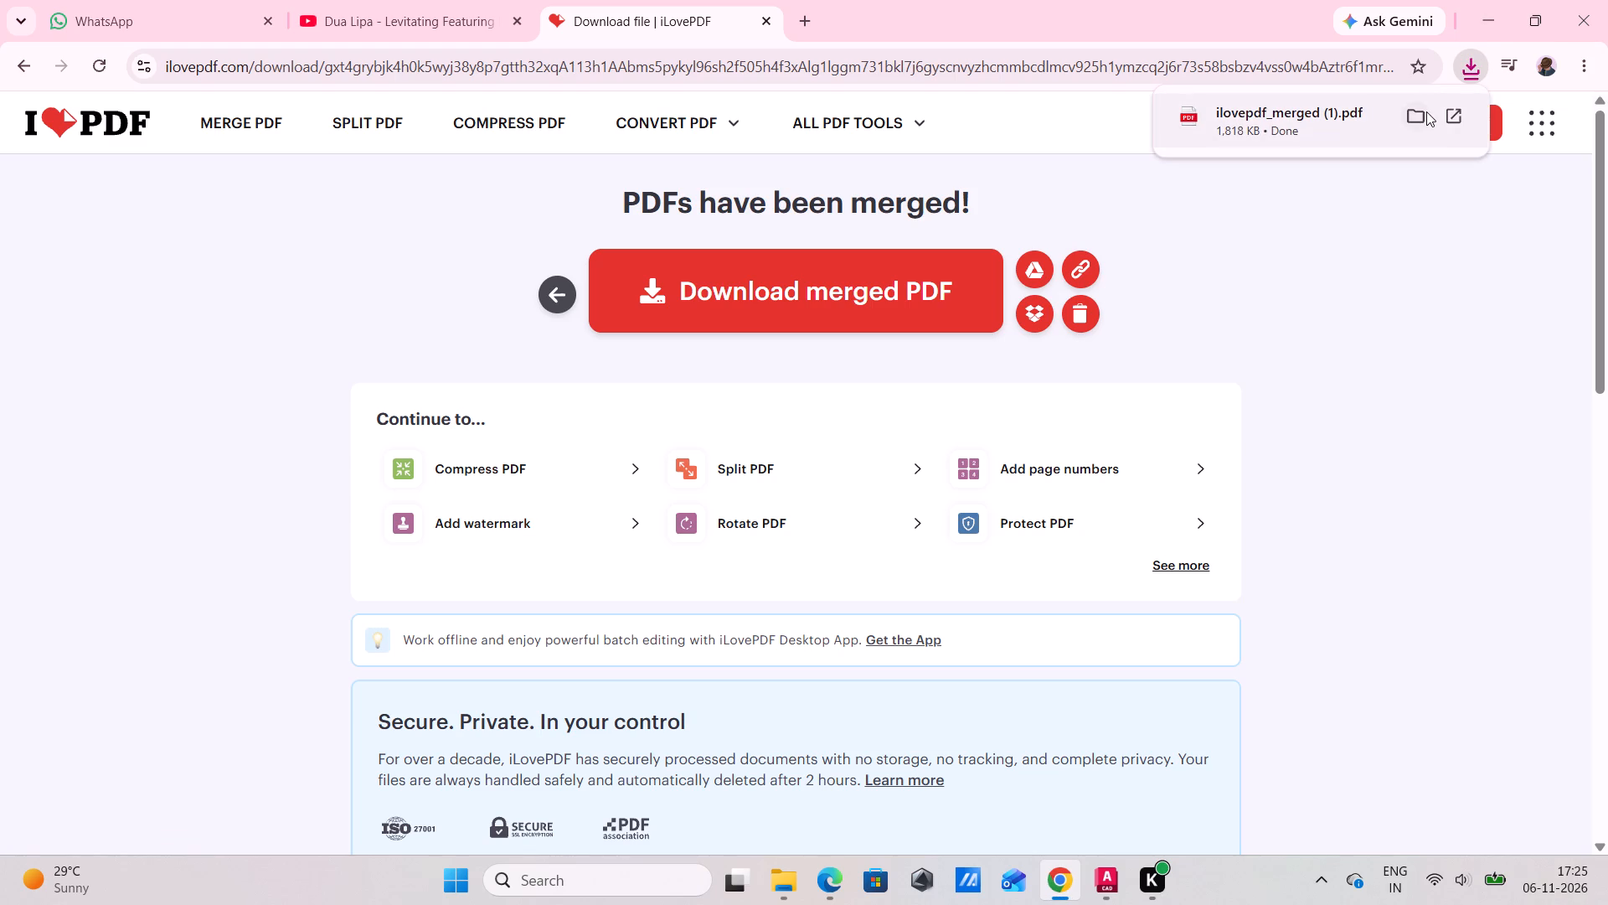
Open the downloaded ilovepdf_merged (1) PDF from the Downloads folder and review its pages from the last section sheet back to the plan.
{"action": "left_click", "coordinate": [1425, 112]}
{"action": "left_click", "coordinate": [635, 231]}
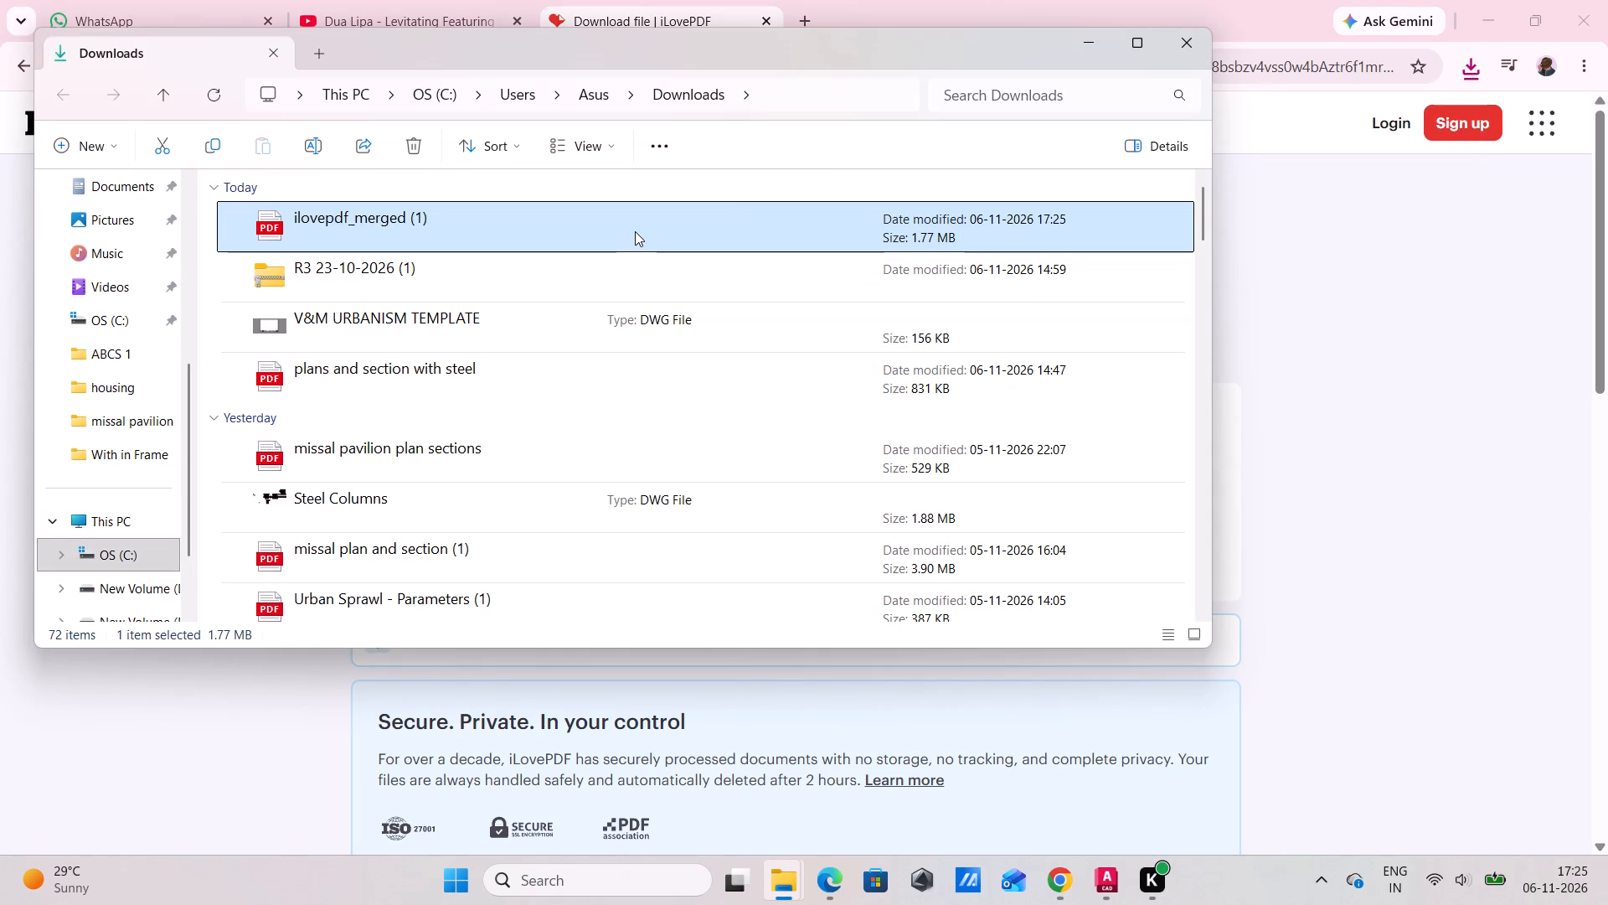
{"action": "double_click", "coordinate": [635, 231]}
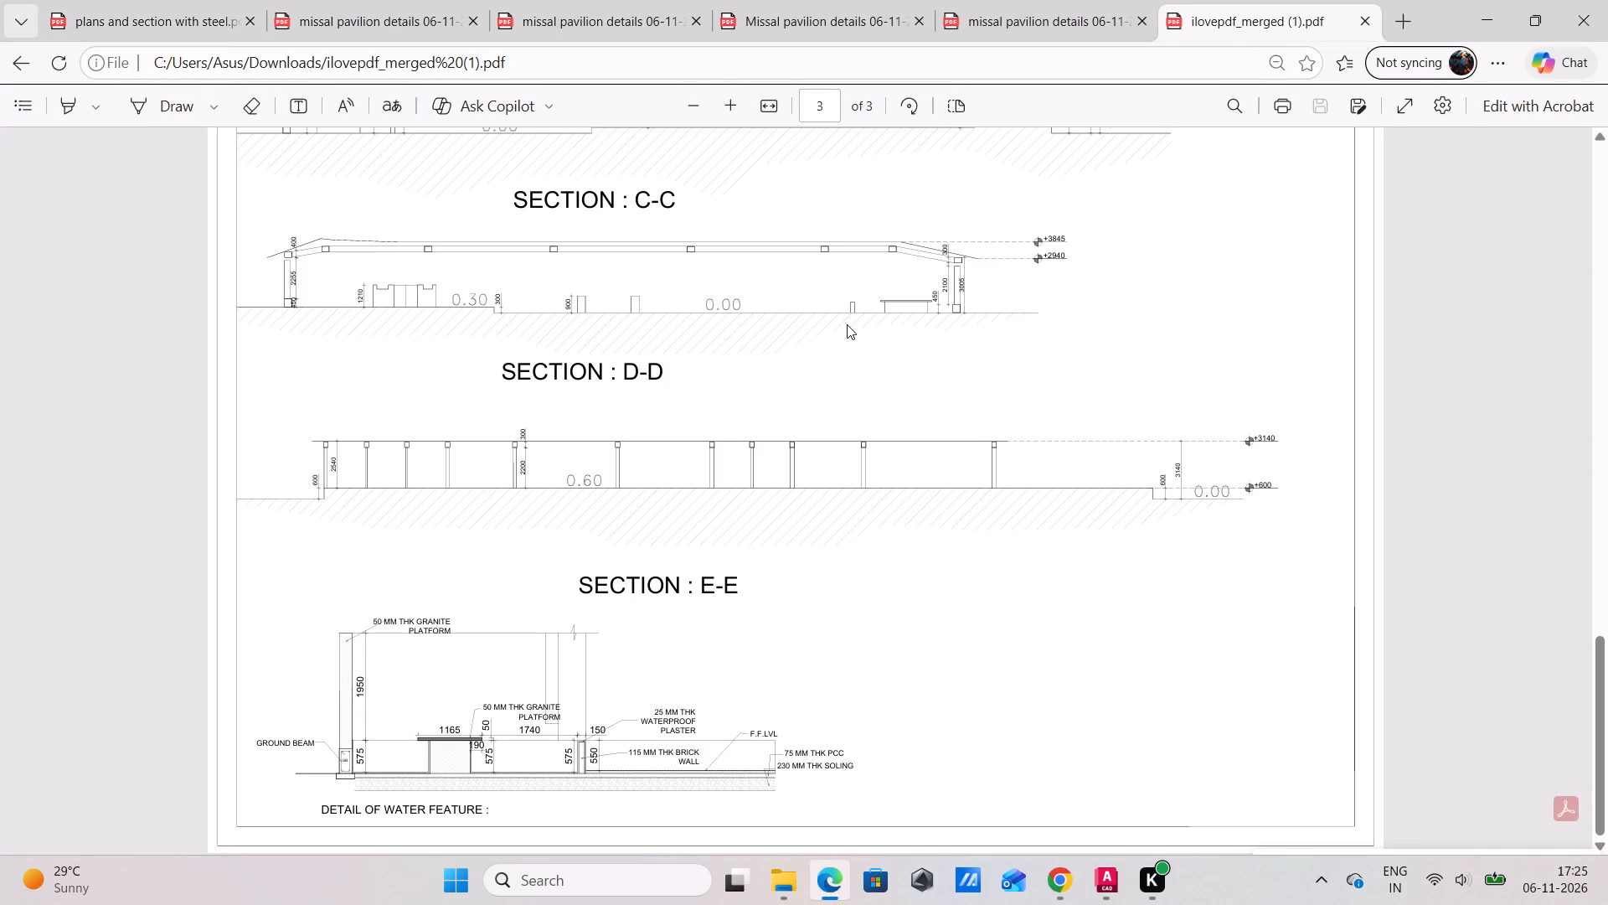
{"action": "scroll", "coordinate": [832, 334], "scroll_direction": "down", "scroll_amount": 3, "text": "ctrl"}
{"action": "scroll", "coordinate": [864, 461], "scroll_direction": "down", "scroll_amount": 4}
{"action": "scroll", "coordinate": [872, 546], "scroll_direction": "up", "scroll_amount": 2}
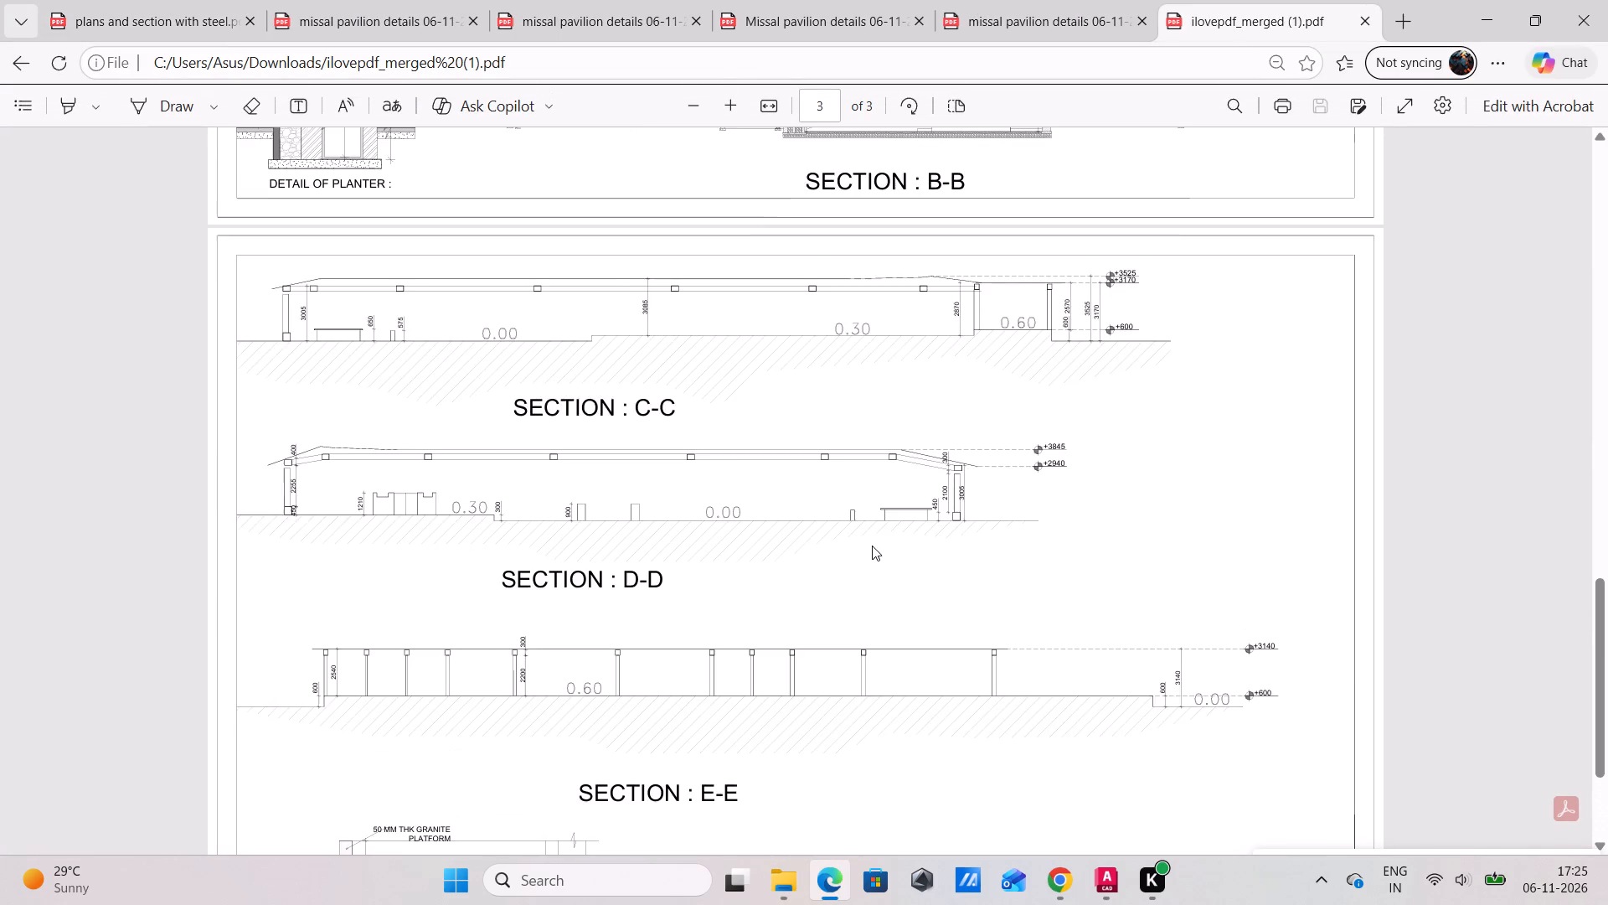
{"action": "scroll", "coordinate": [872, 546], "scroll_direction": "up", "scroll_amount": 6}
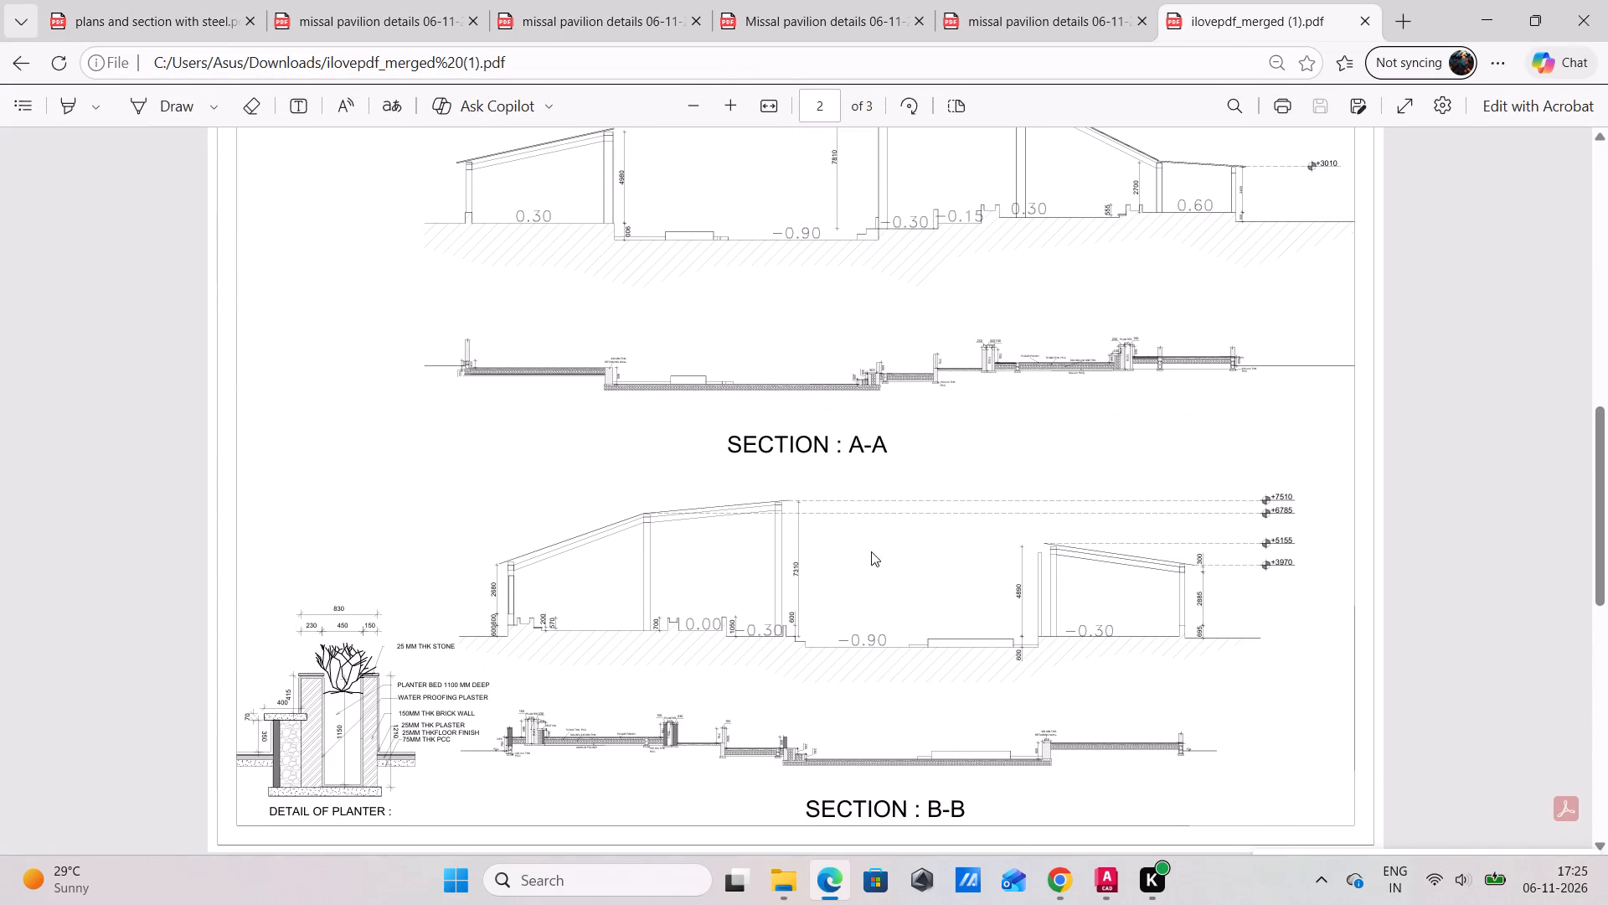
{"action": "scroll", "coordinate": [870, 554], "scroll_direction": "up", "scroll_amount": 4}
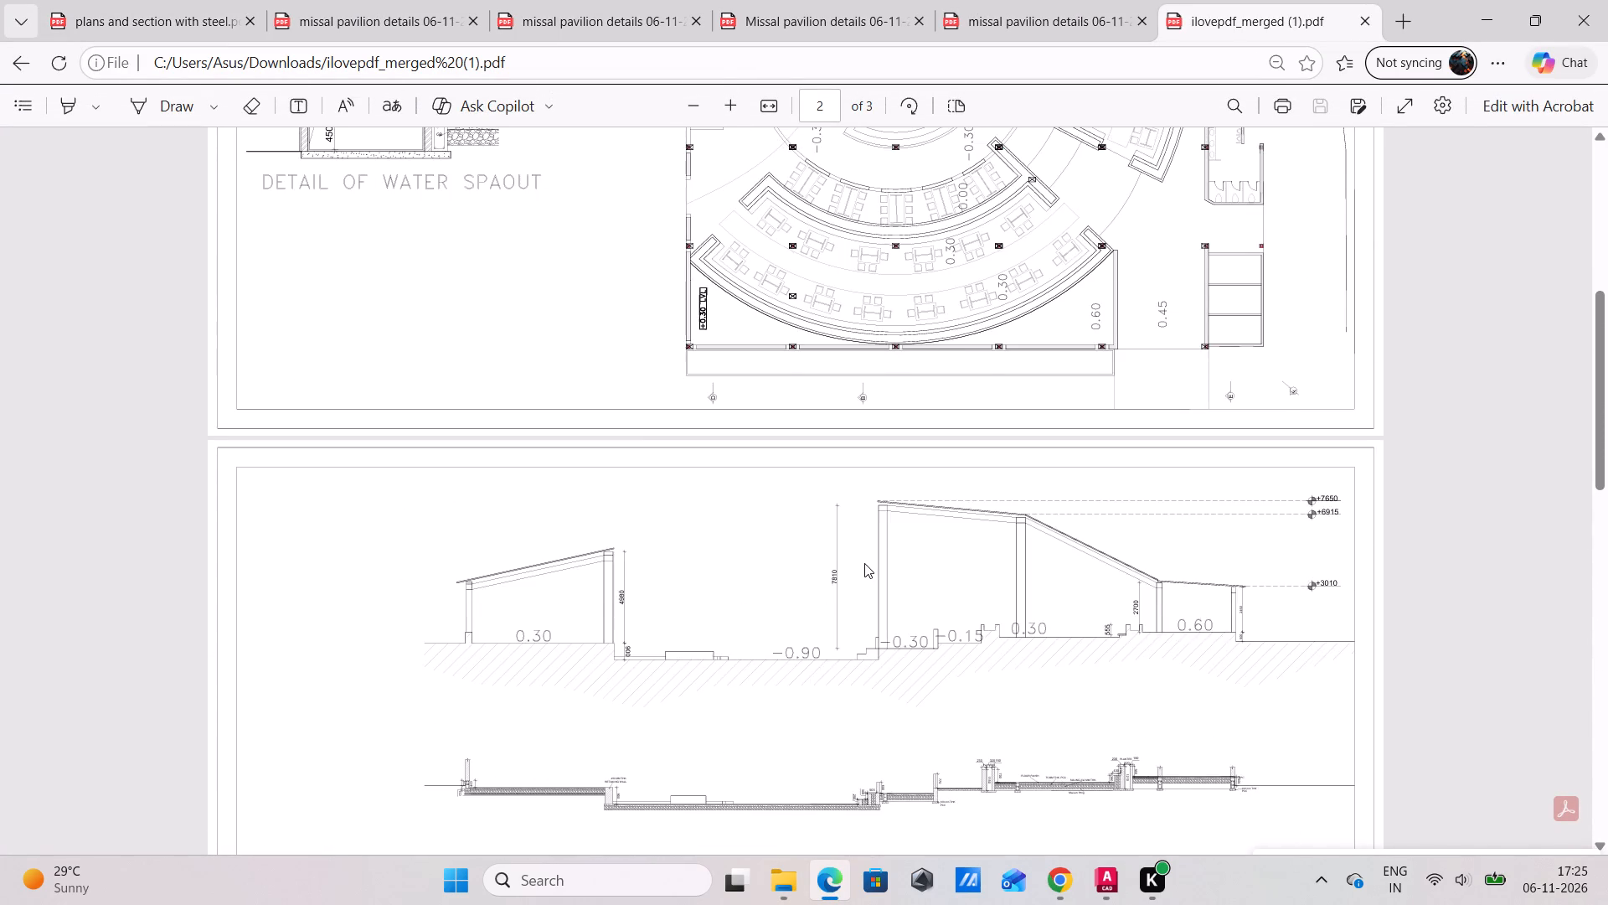
{"action": "scroll", "coordinate": [864, 563], "scroll_direction": "up", "scroll_amount": 5}
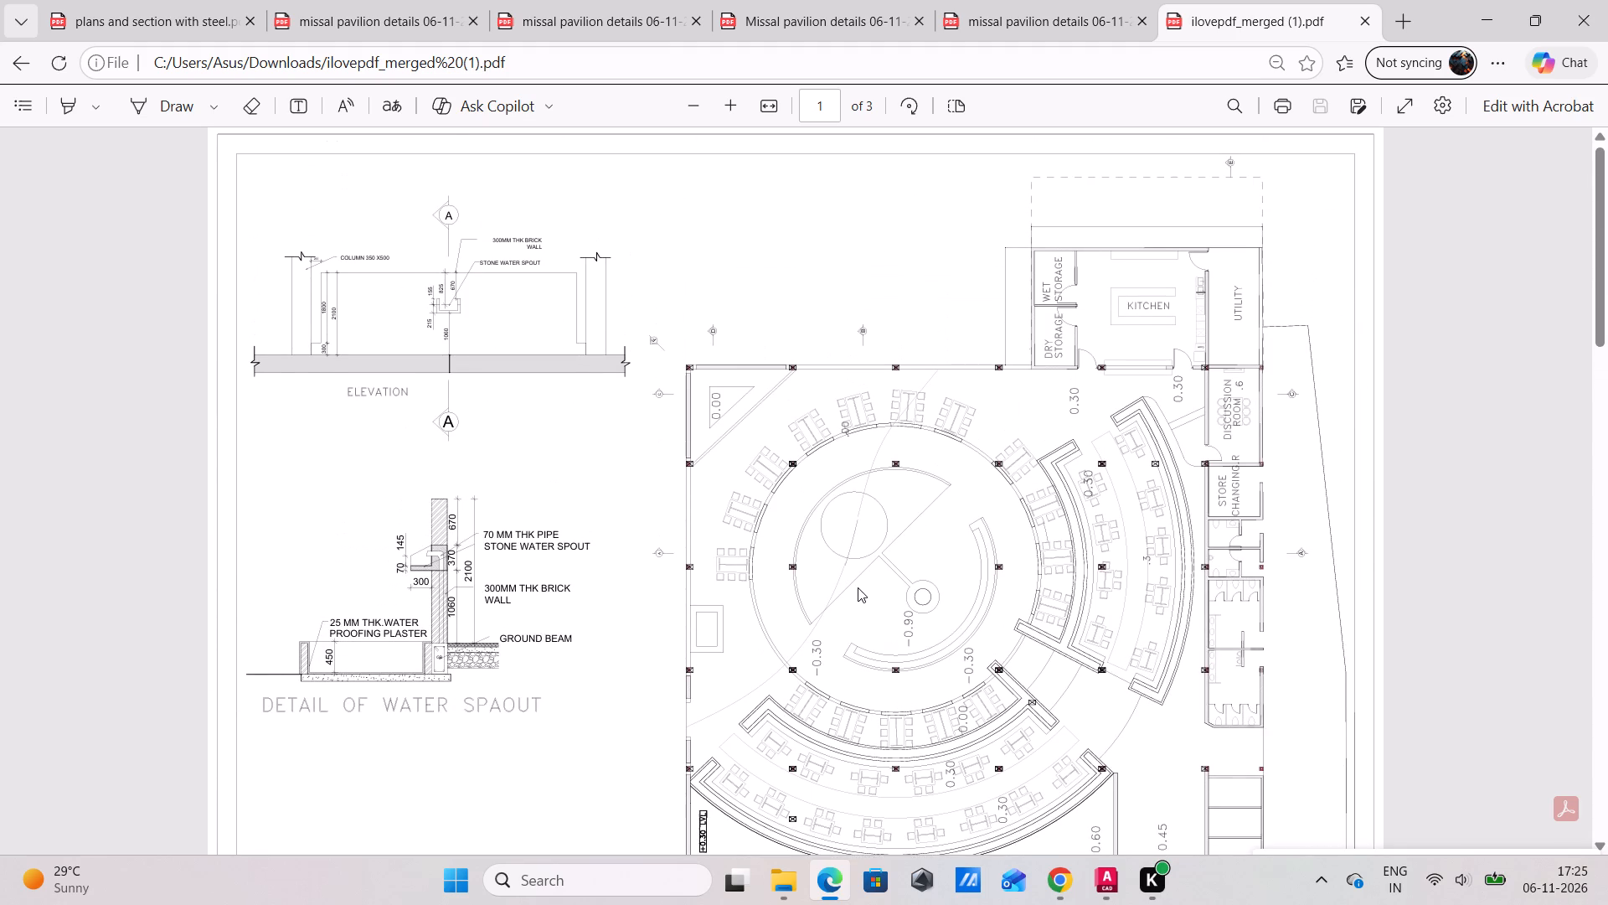
{"action": "scroll", "coordinate": [858, 587], "scroll_direction": "up", "scroll_amount": 2}
Compare the drawing placement across the plan sheet, the A-A and B-B sheet, and the C-C to E-E sheet in the merged PDF.
{"action": "scroll", "coordinate": [944, 617], "scroll_direction": "down", "scroll_amount": 14}
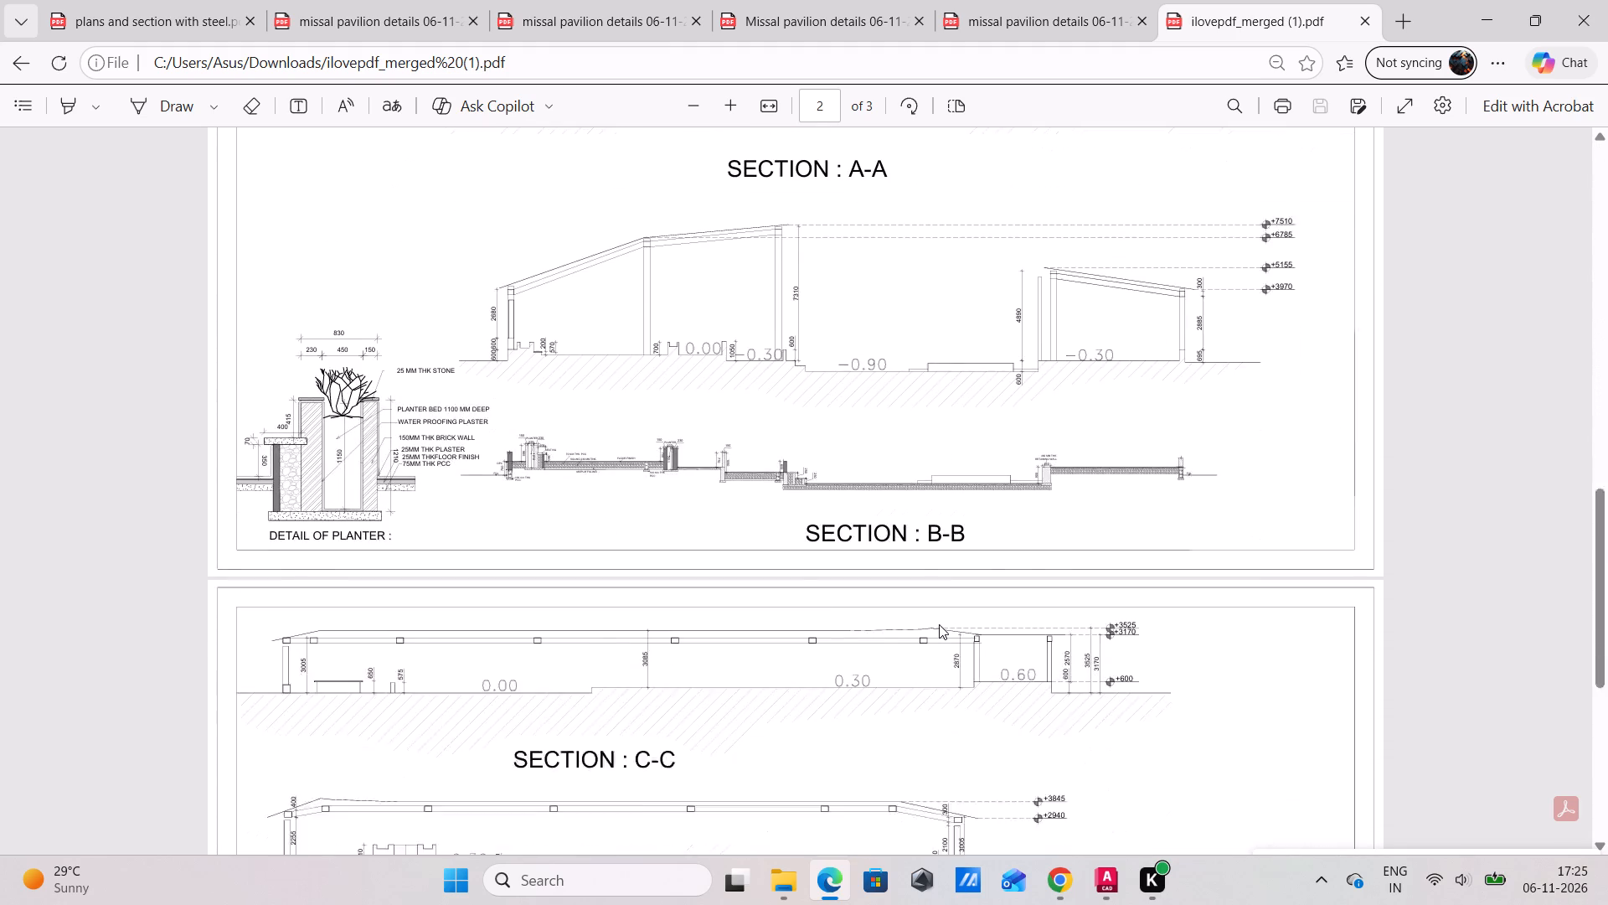
{"action": "scroll", "coordinate": [939, 624], "scroll_direction": "down", "scroll_amount": 8}
{"action": "scroll", "coordinate": [932, 628], "scroll_direction": "up", "scroll_amount": 4}
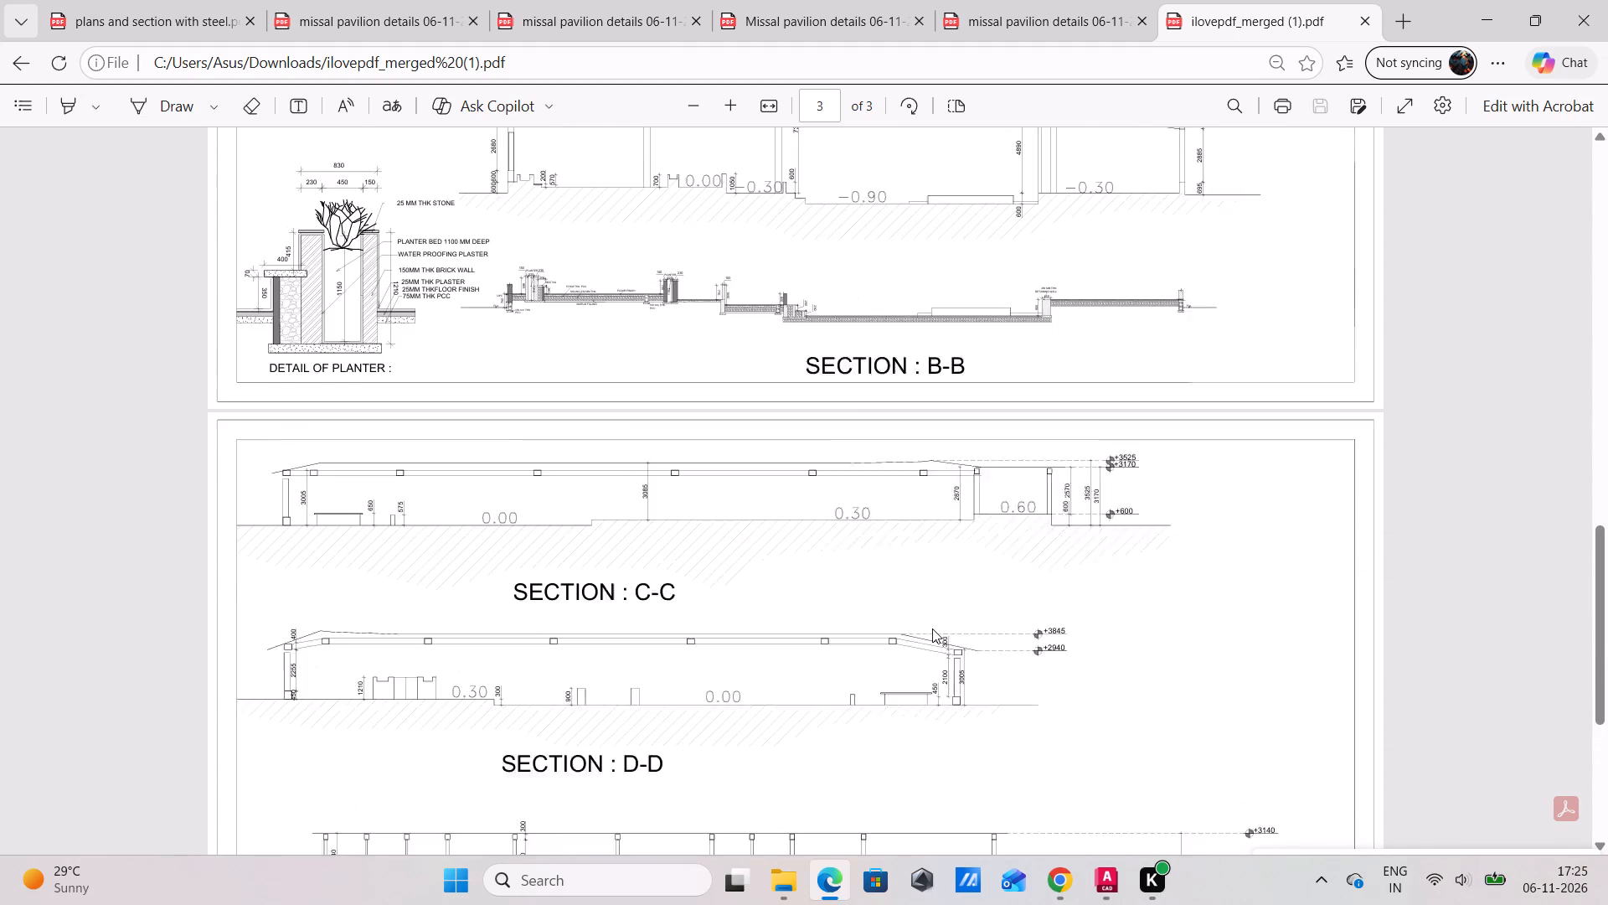
{"action": "scroll", "coordinate": [932, 630], "scroll_direction": "up", "scroll_amount": 5}
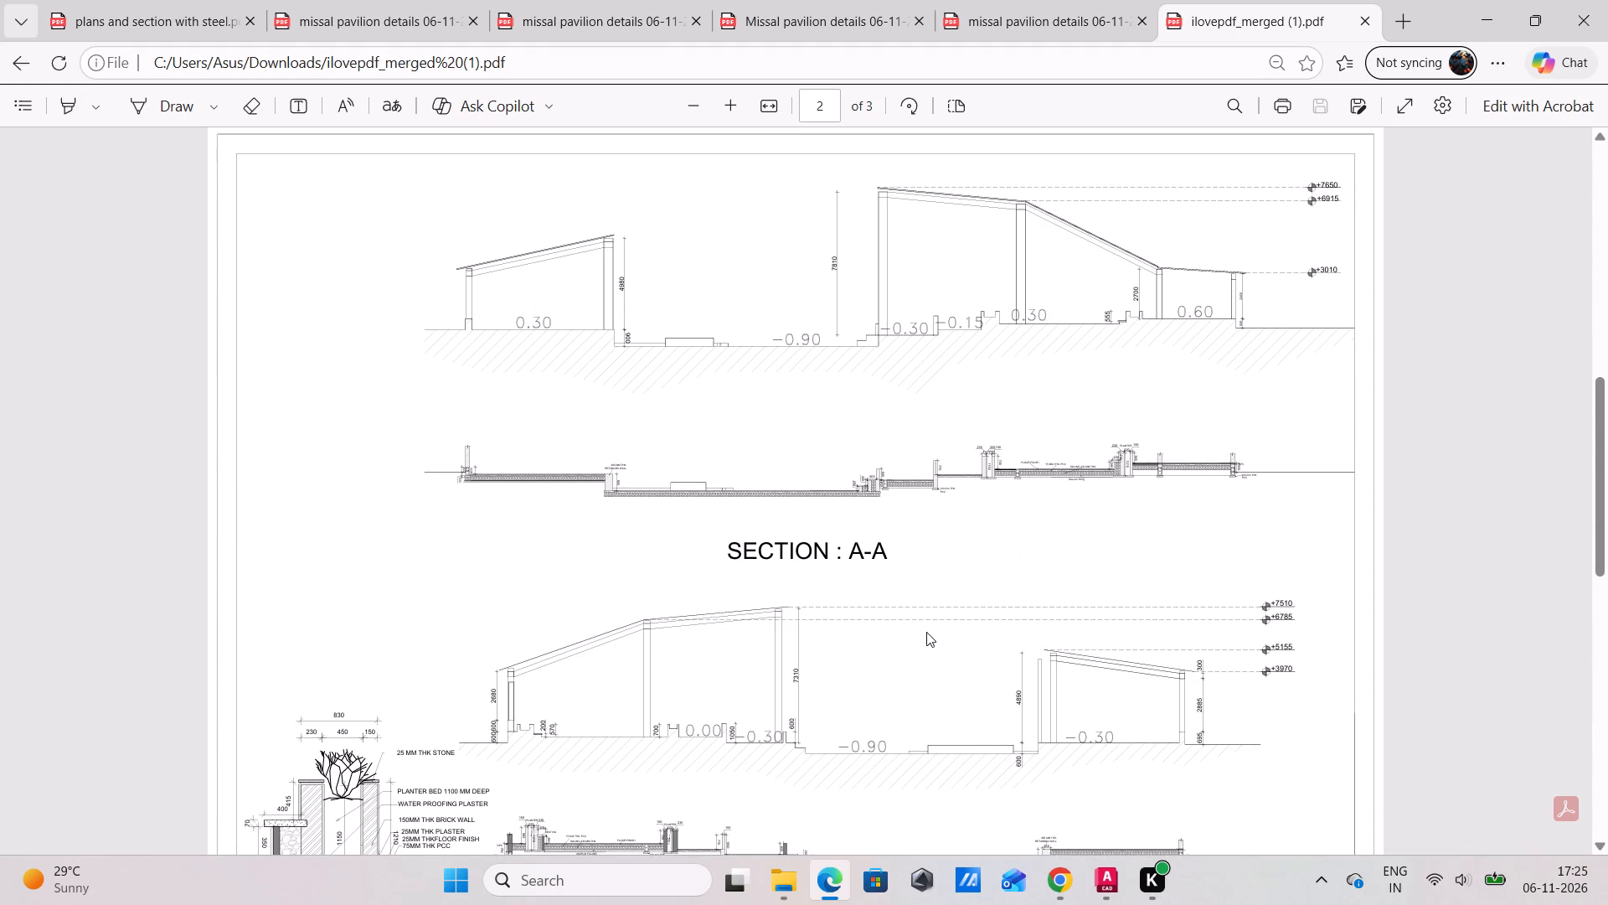
{"action": "scroll", "coordinate": [926, 632], "scroll_direction": "down", "scroll_amount": 3}
{"action": "scroll", "coordinate": [923, 634], "scroll_direction": "up", "scroll_amount": 1}
{"action": "scroll", "coordinate": [921, 635], "scroll_direction": "down", "scroll_amount": 4}
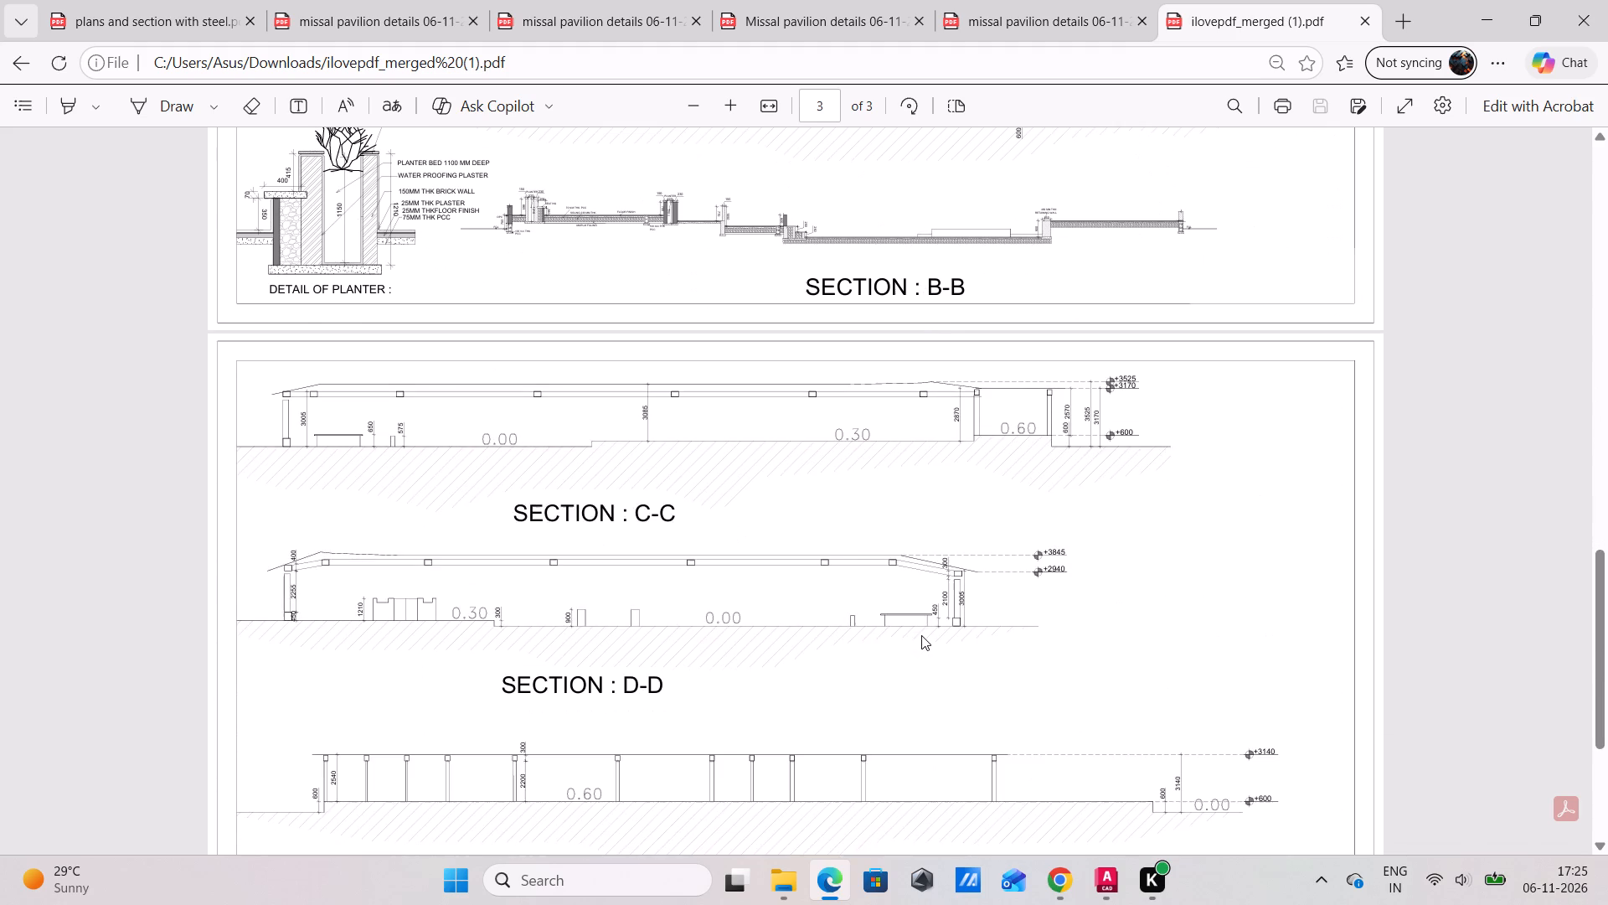
{"action": "scroll", "coordinate": [921, 635], "scroll_direction": "up", "scroll_amount": 6}
{"action": "scroll", "coordinate": [921, 635], "scroll_direction": "down", "scroll_amount": 3}
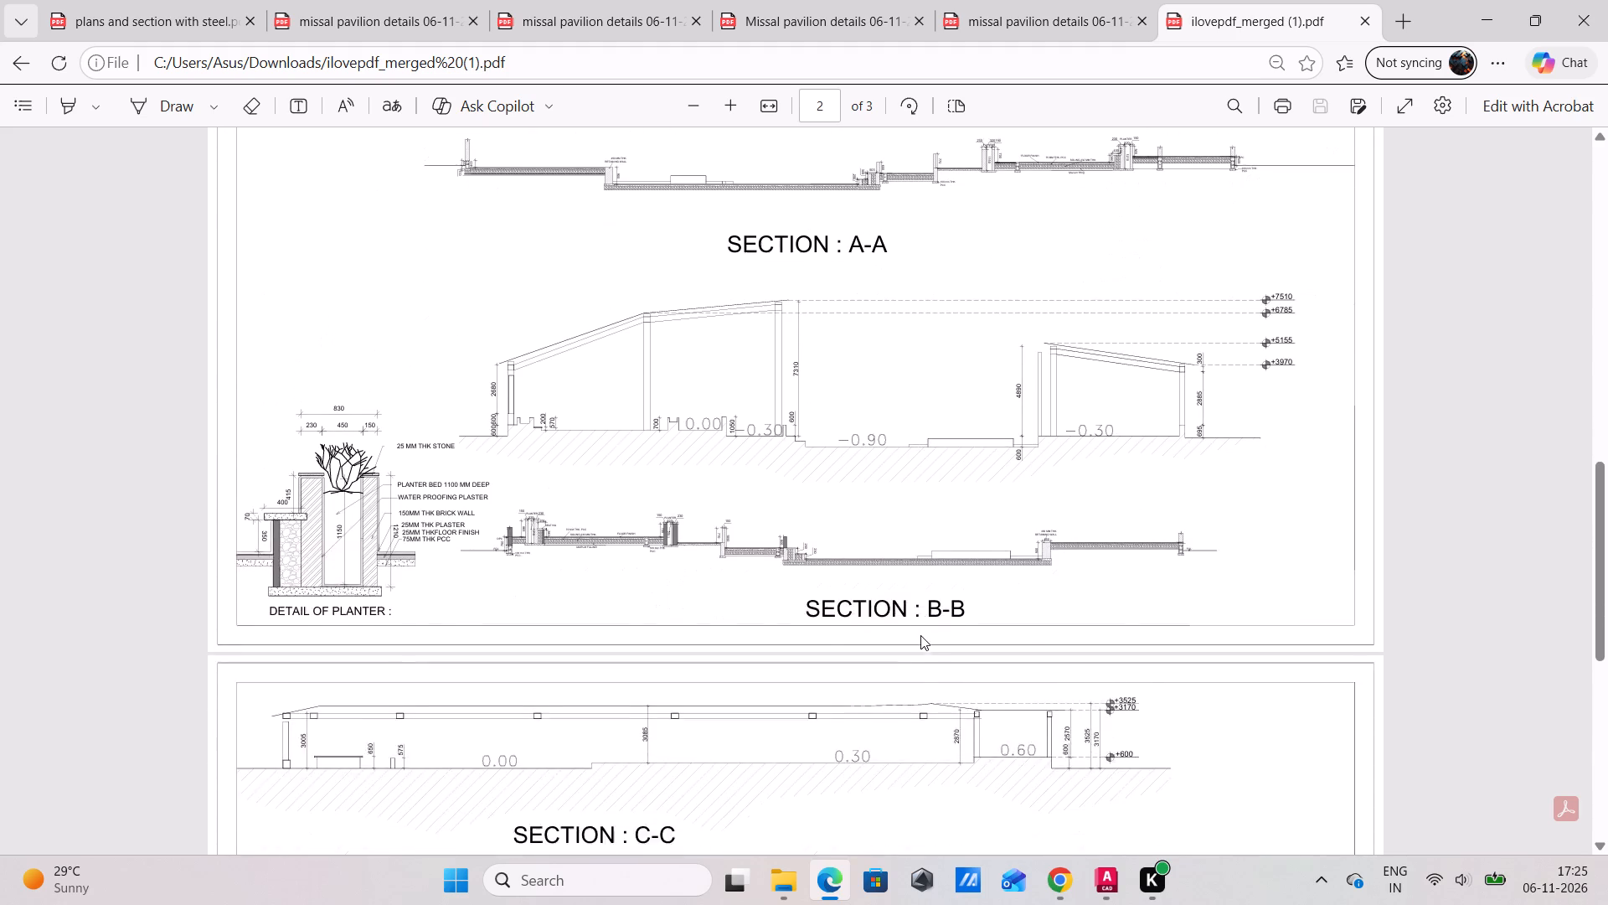
{"action": "scroll", "coordinate": [920, 635], "scroll_direction": "up", "scroll_amount": 12}
{"action": "scroll", "coordinate": [920, 636], "scroll_direction": "down", "scroll_amount": 3}
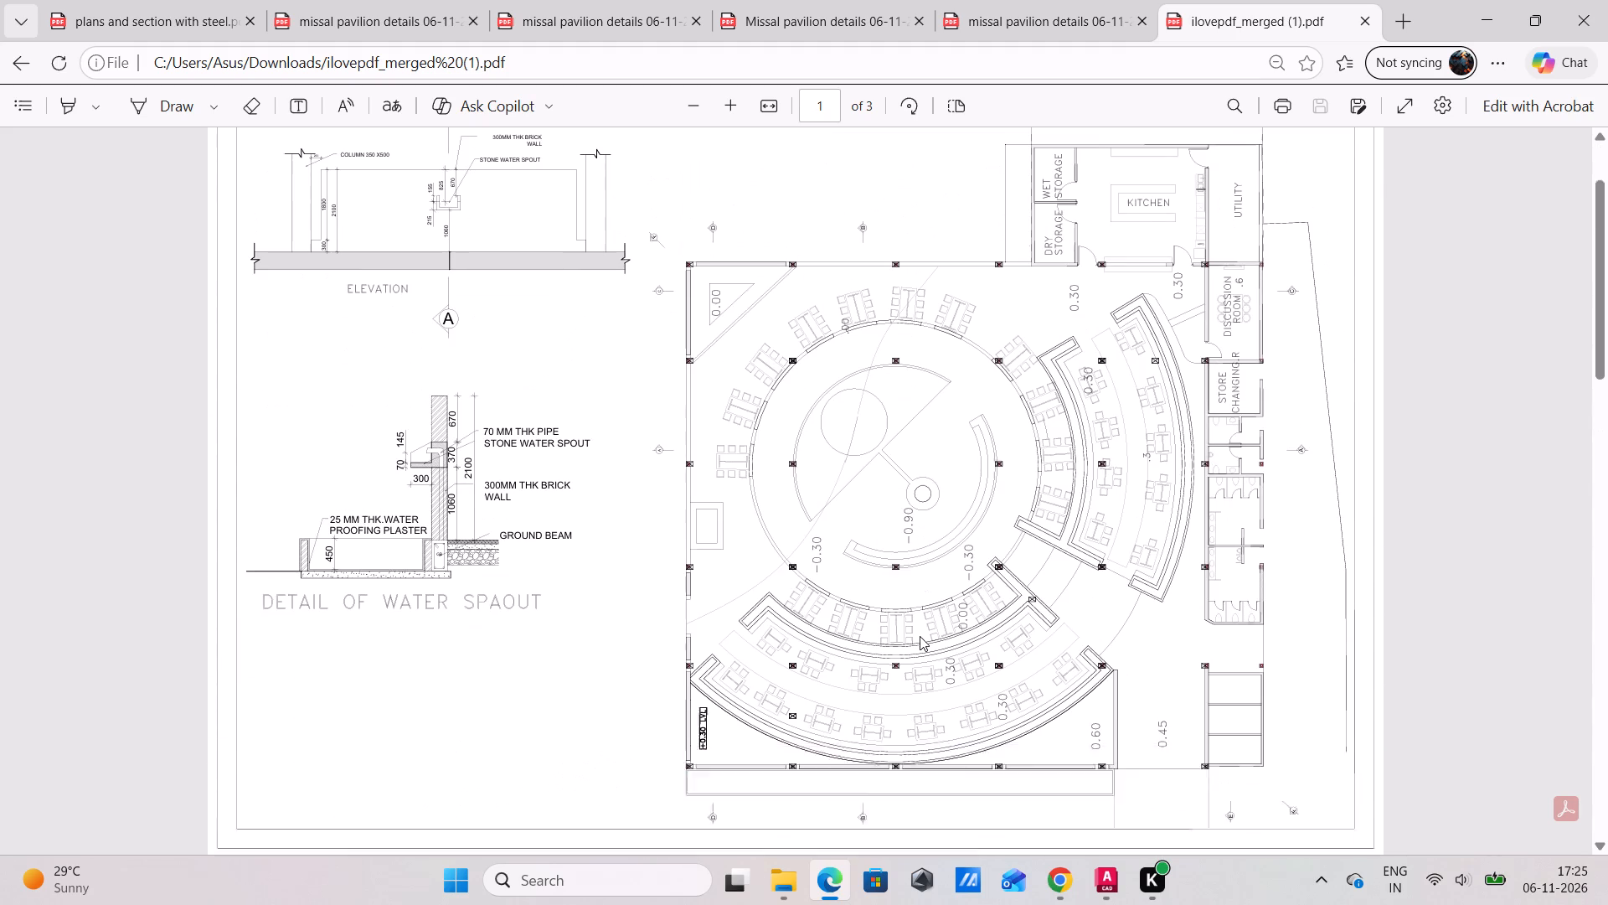
{"action": "scroll", "coordinate": [920, 636], "scroll_direction": "down", "scroll_amount": 14}
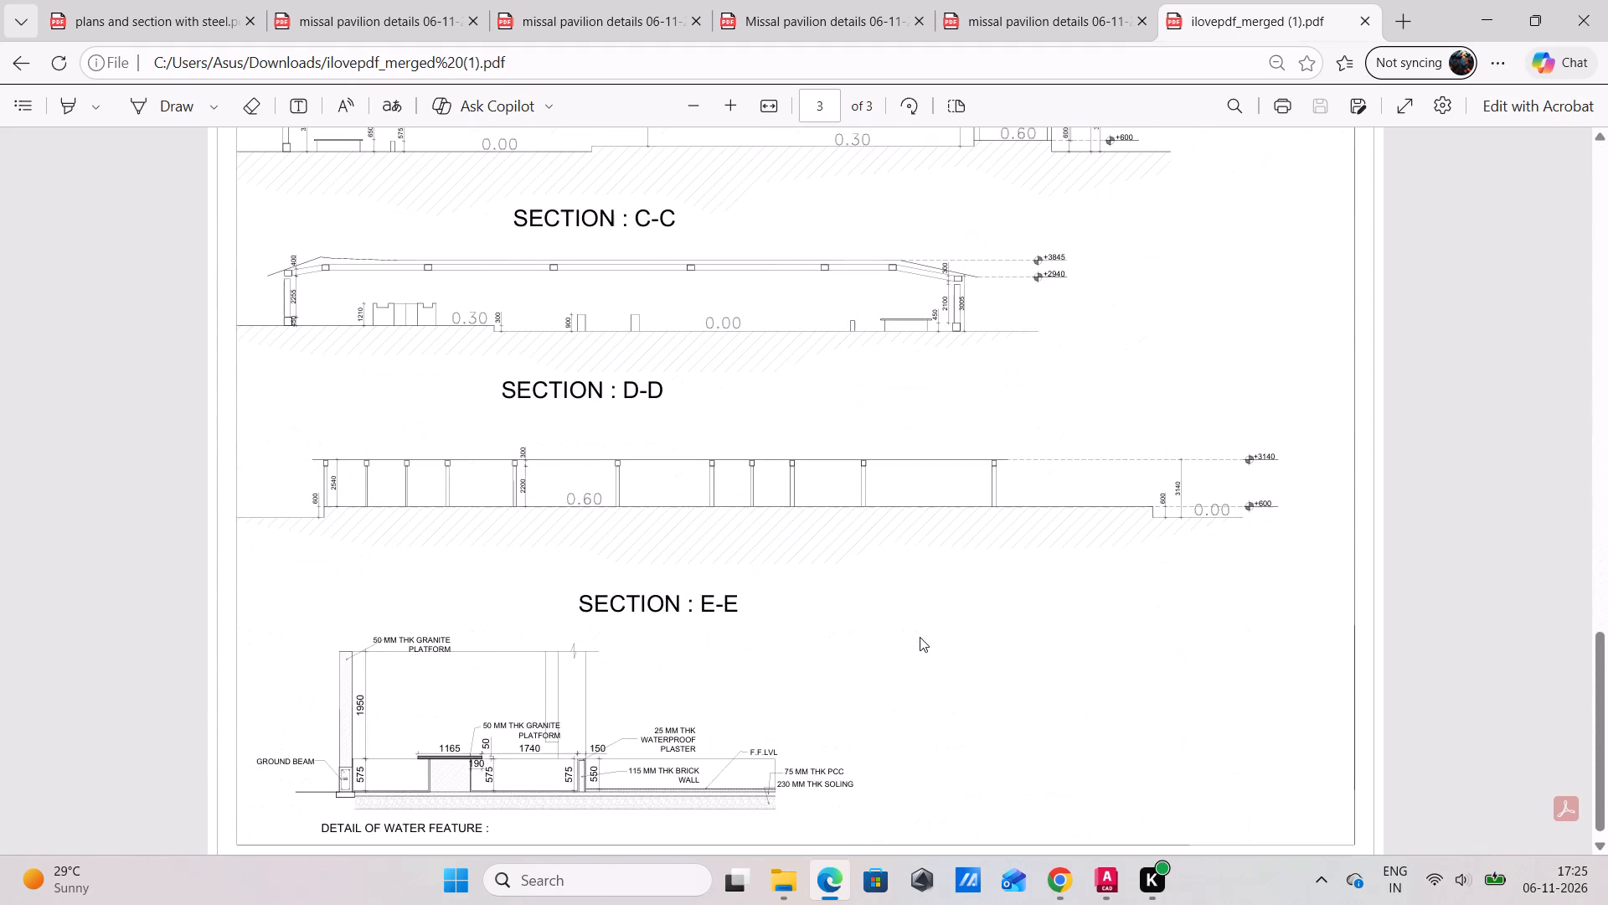
{"action": "scroll", "coordinate": [920, 637], "scroll_direction": "up", "scroll_amount": 3}
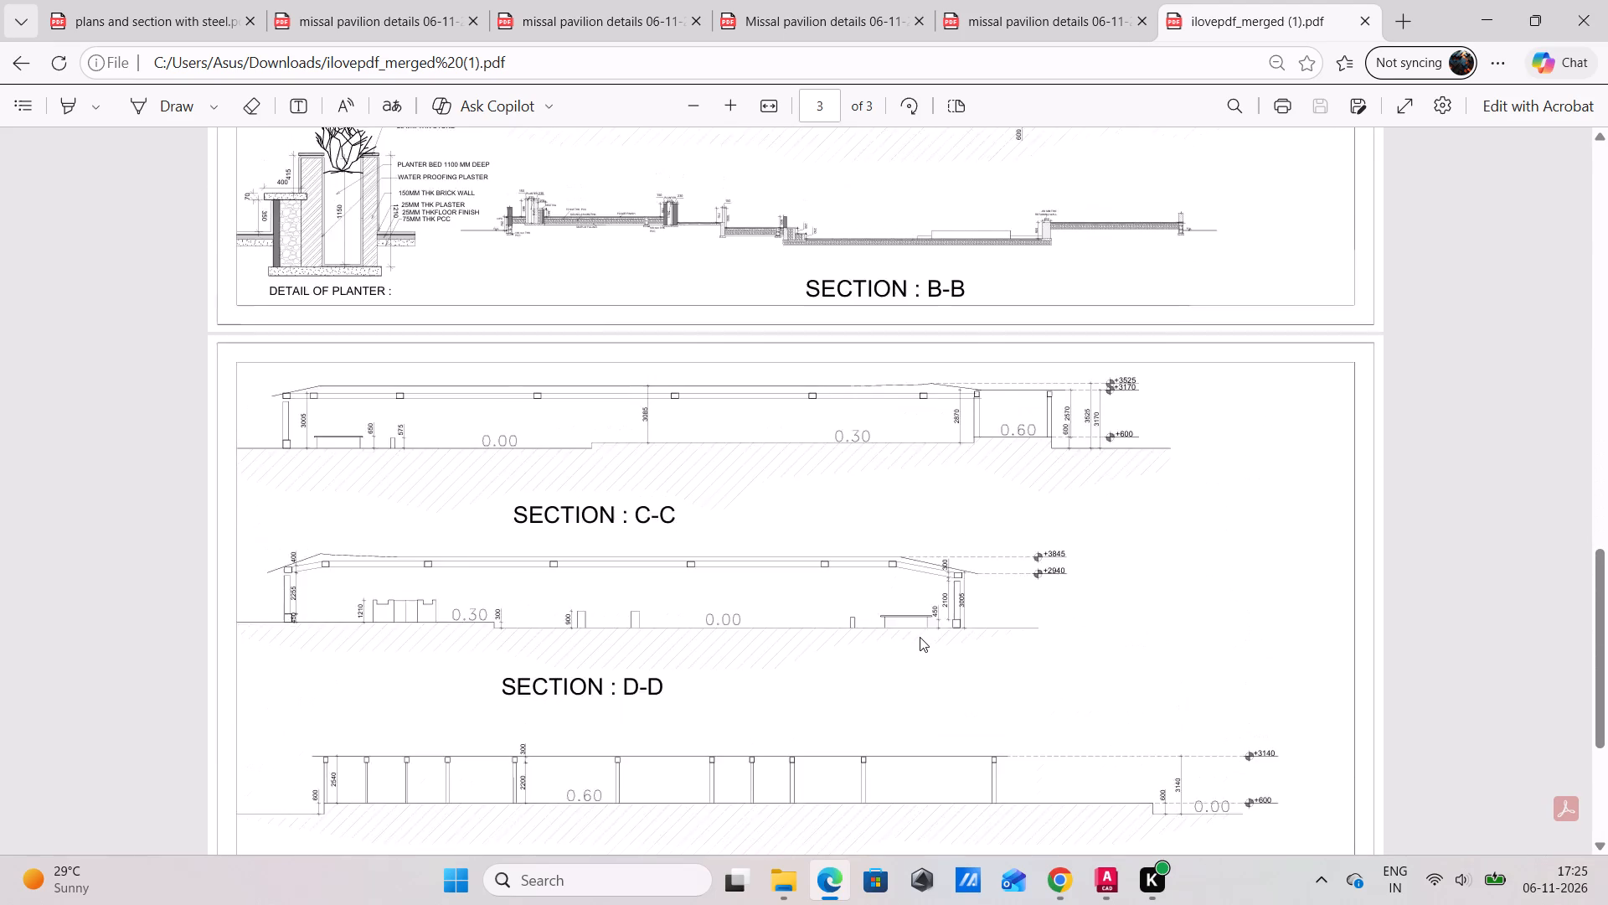
{"action": "scroll", "coordinate": [920, 637], "scroll_direction": "up", "scroll_amount": 12}
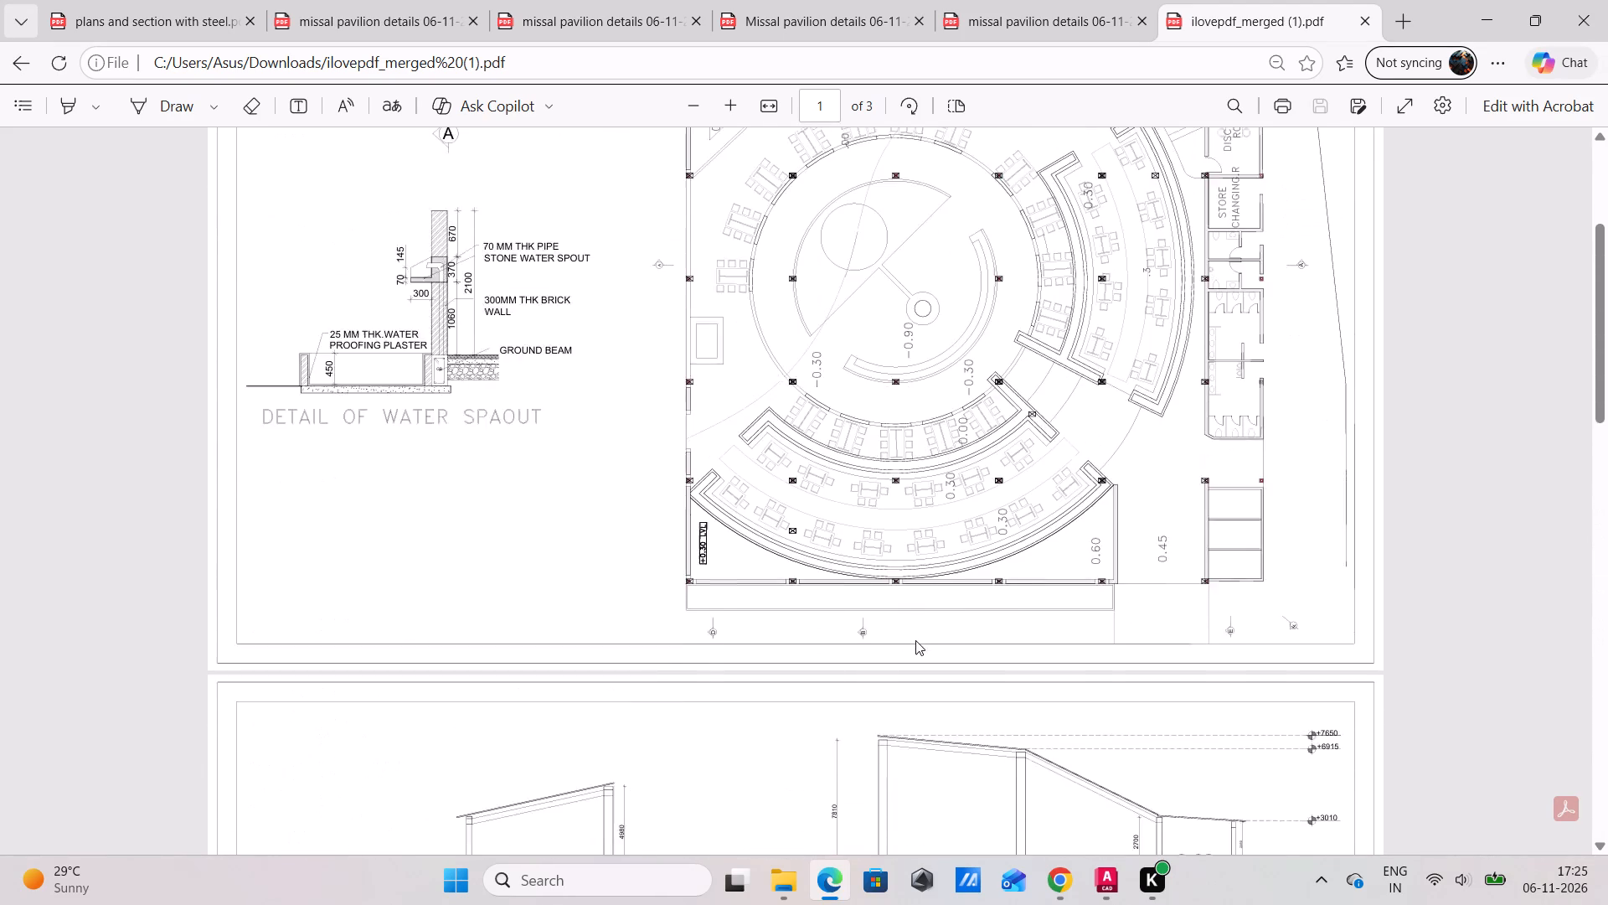
{"action": "scroll", "coordinate": [915, 640], "scroll_direction": "up", "scroll_amount": 2}
{"action": "scroll", "coordinate": [910, 641], "scroll_direction": "down", "scroll_amount": 12}
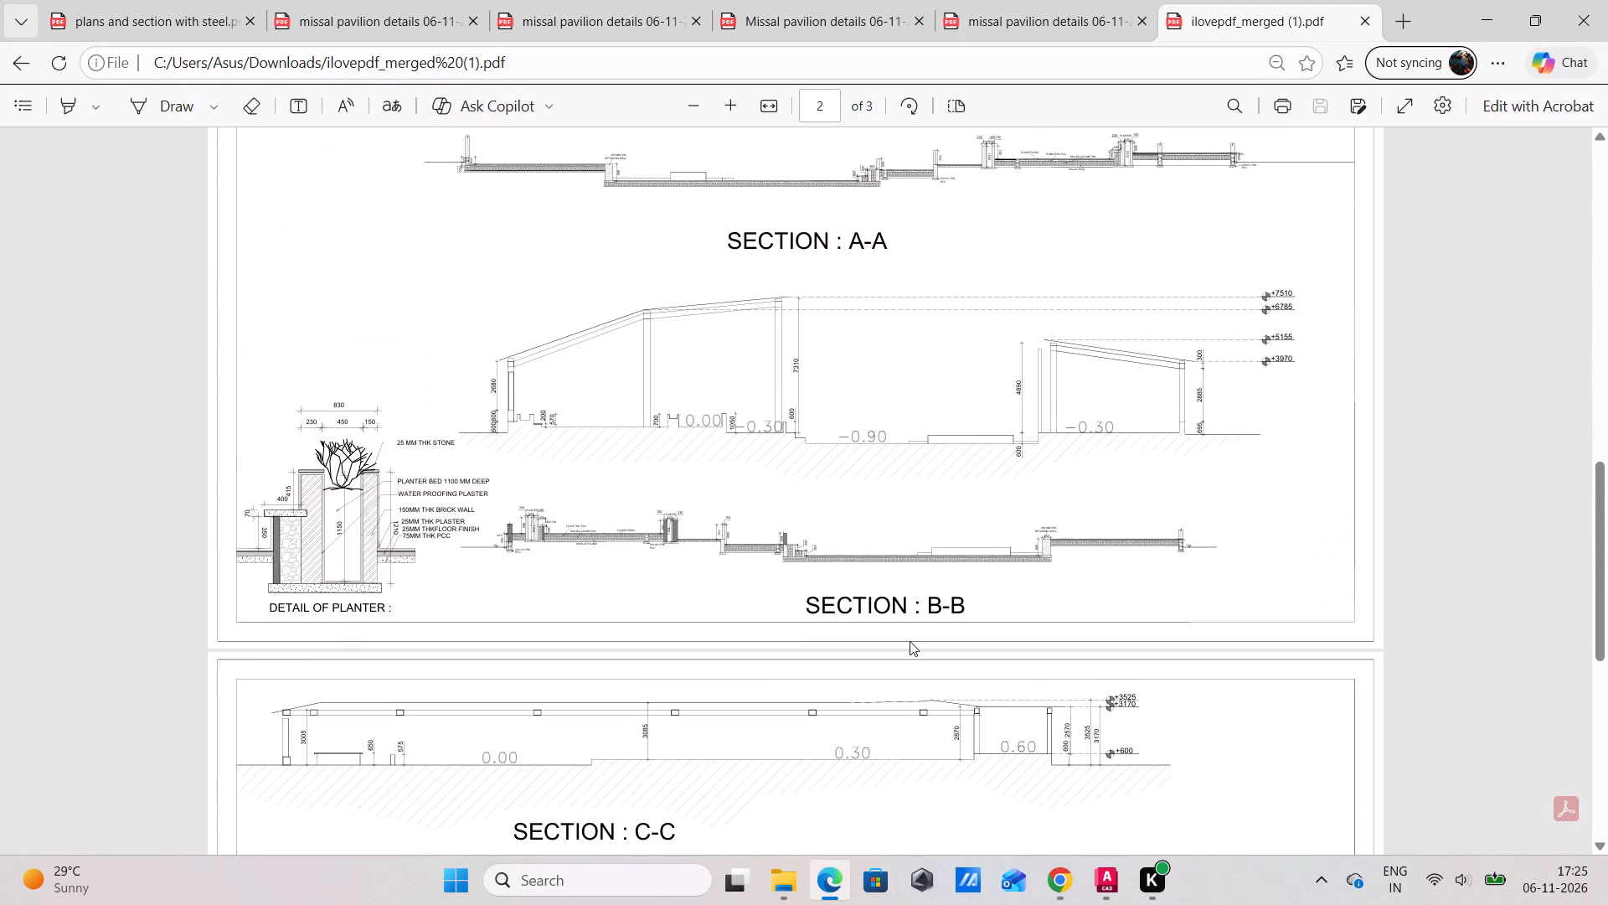
{"action": "scroll", "coordinate": [910, 641], "scroll_direction": "down", "scroll_amount": 5}
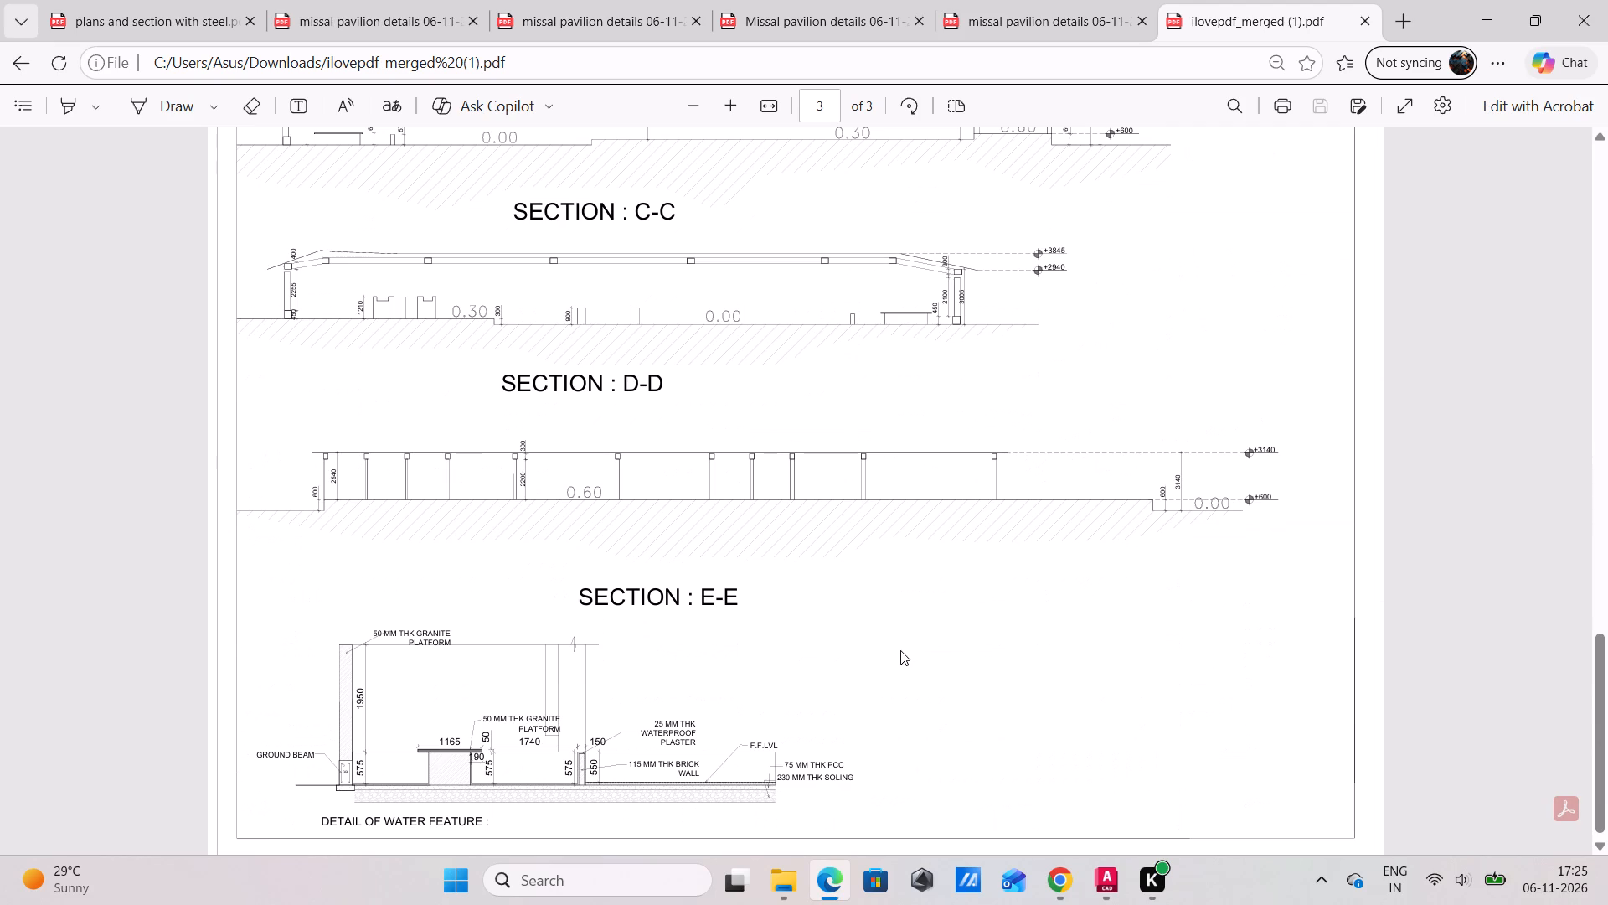
{"action": "scroll", "coordinate": [900, 650], "scroll_direction": "up", "scroll_amount": 15}
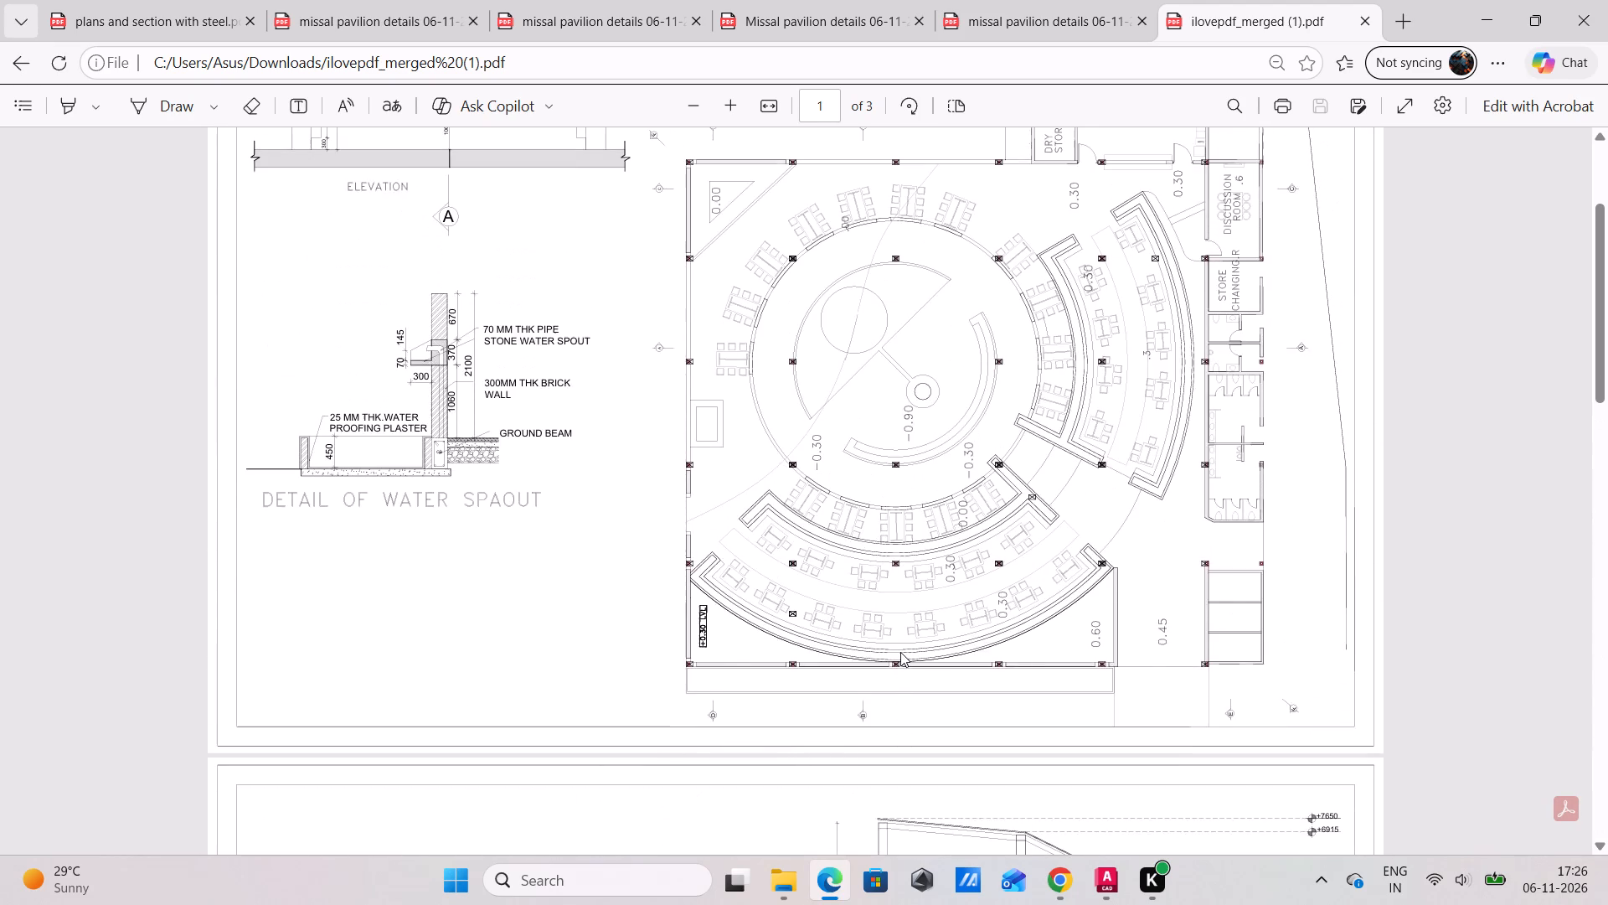
{"action": "scroll", "coordinate": [900, 652], "scroll_direction": "up", "scroll_amount": 3}
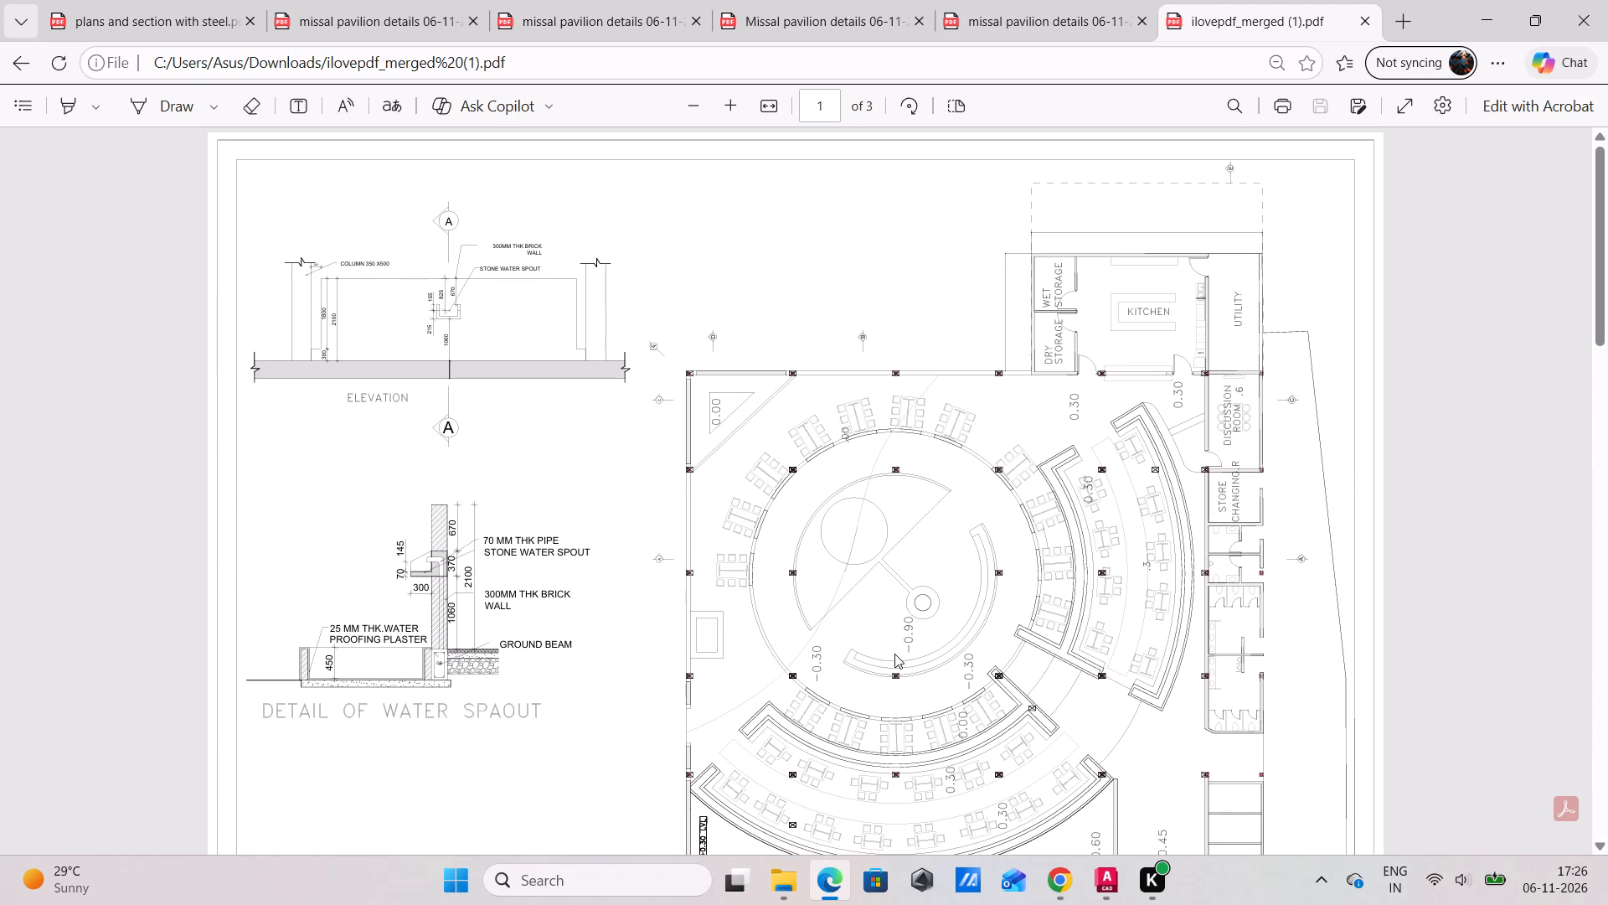
{"action": "scroll", "coordinate": [894, 654], "scroll_direction": "down", "scroll_amount": 5}
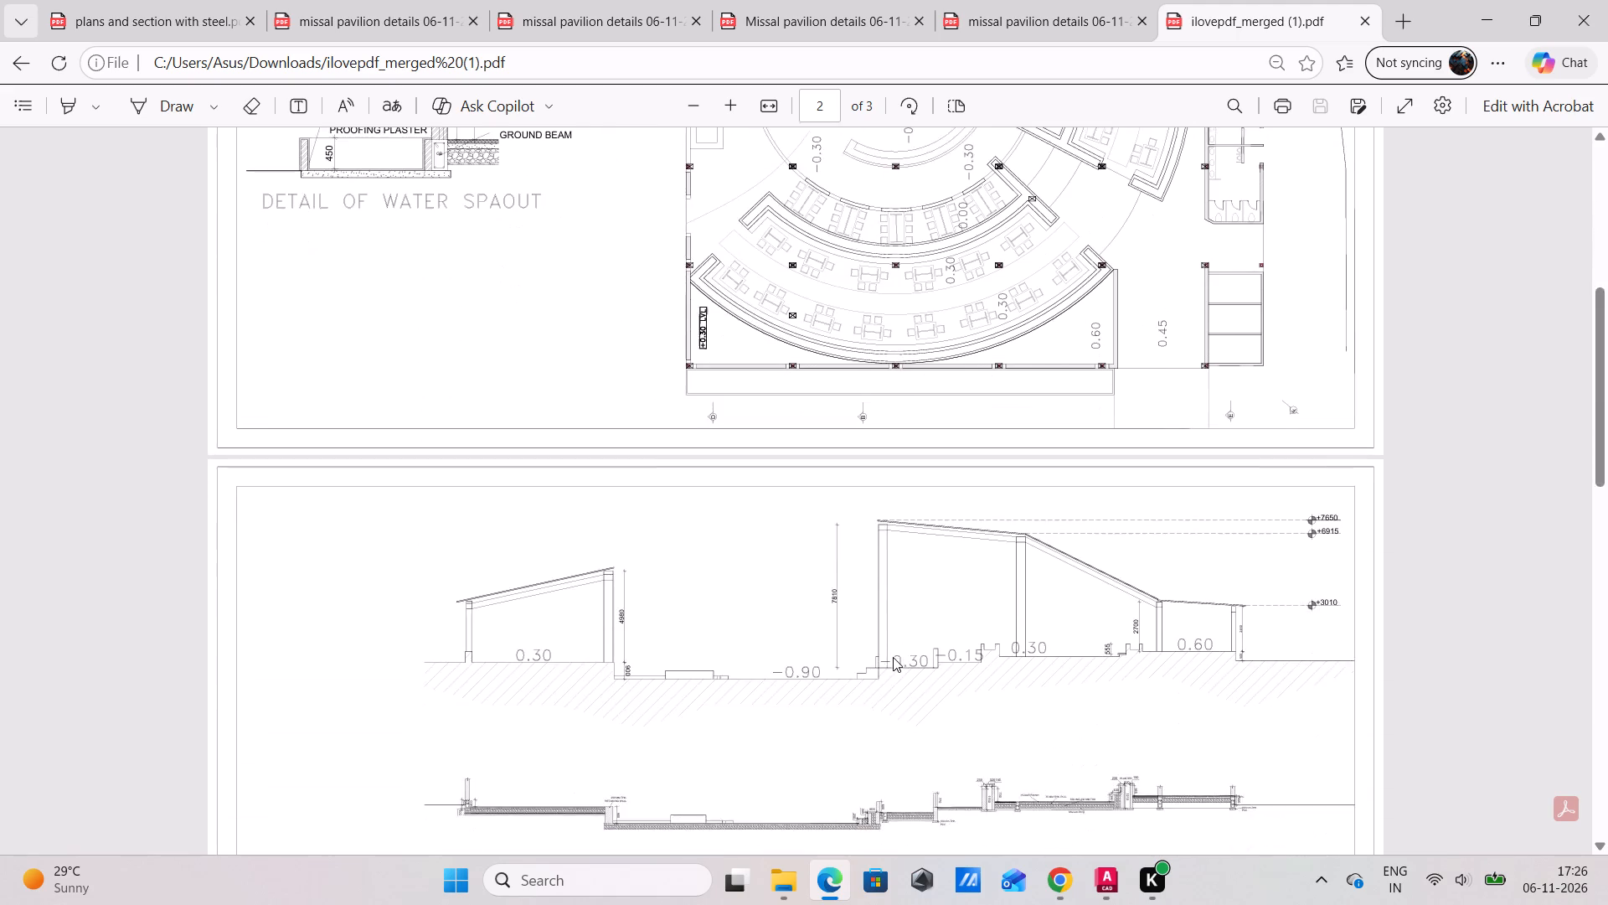
{"action": "scroll", "coordinate": [893, 657], "scroll_direction": "down", "scroll_amount": 4}
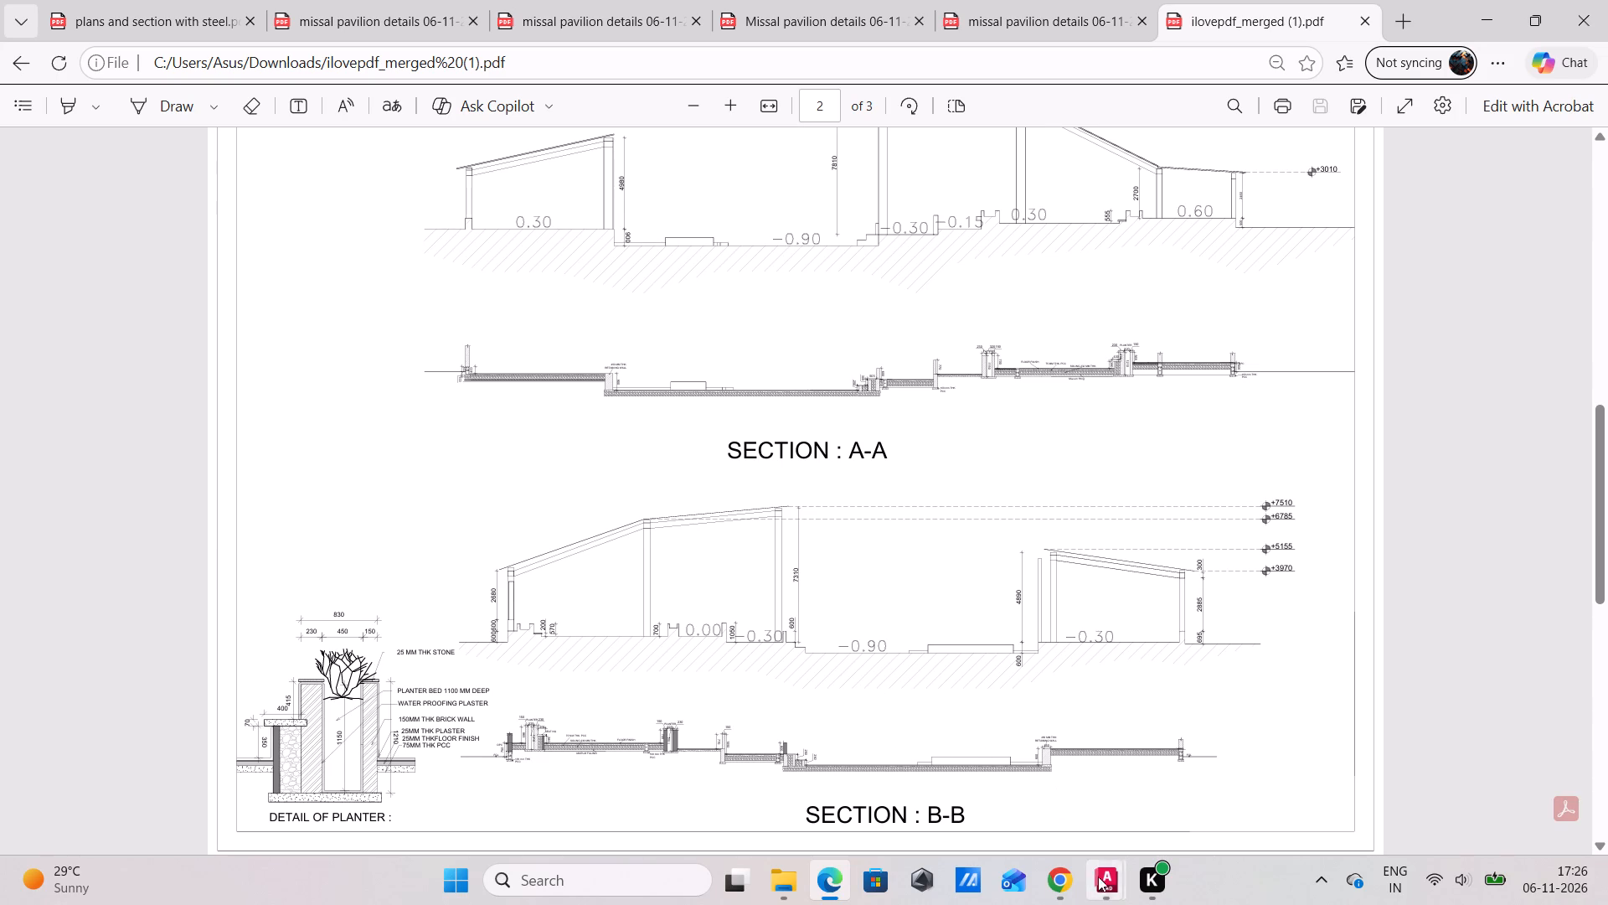
Switch to AutoCAD and move the Section B-B viewport in Layout2 rightward to meet the sheet's inner border.
{"action": "left_click", "coordinate": [1086, 785]}
{"action": "scroll", "coordinate": [801, 563], "scroll_direction": "down", "scroll_amount": 2}
{"action": "middle_click_drag", "start_coordinate": [815, 619], "coordinate": [867, 636]}
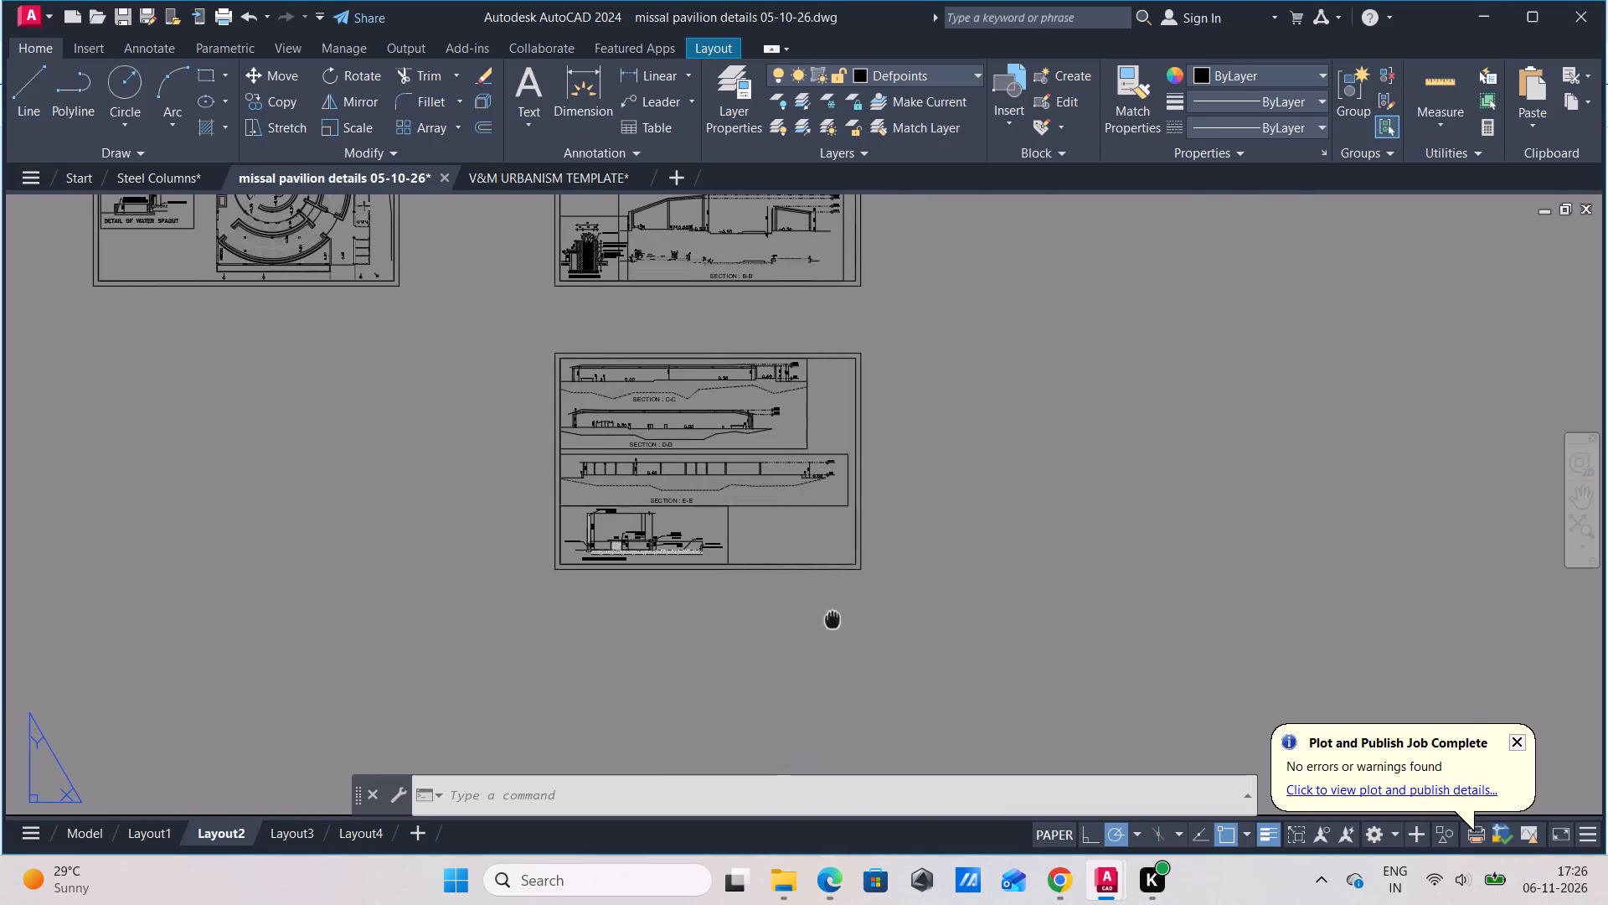
{"action": "middle_click_drag", "start_coordinate": [867, 636], "coordinate": [935, 696]}
{"action": "middle_click_drag", "start_coordinate": [879, 423], "coordinate": [868, 613]}
{"action": "scroll", "coordinate": [909, 494], "scroll_direction": "up", "scroll_amount": 3}
{"action": "left_click", "coordinate": [1009, 506]}
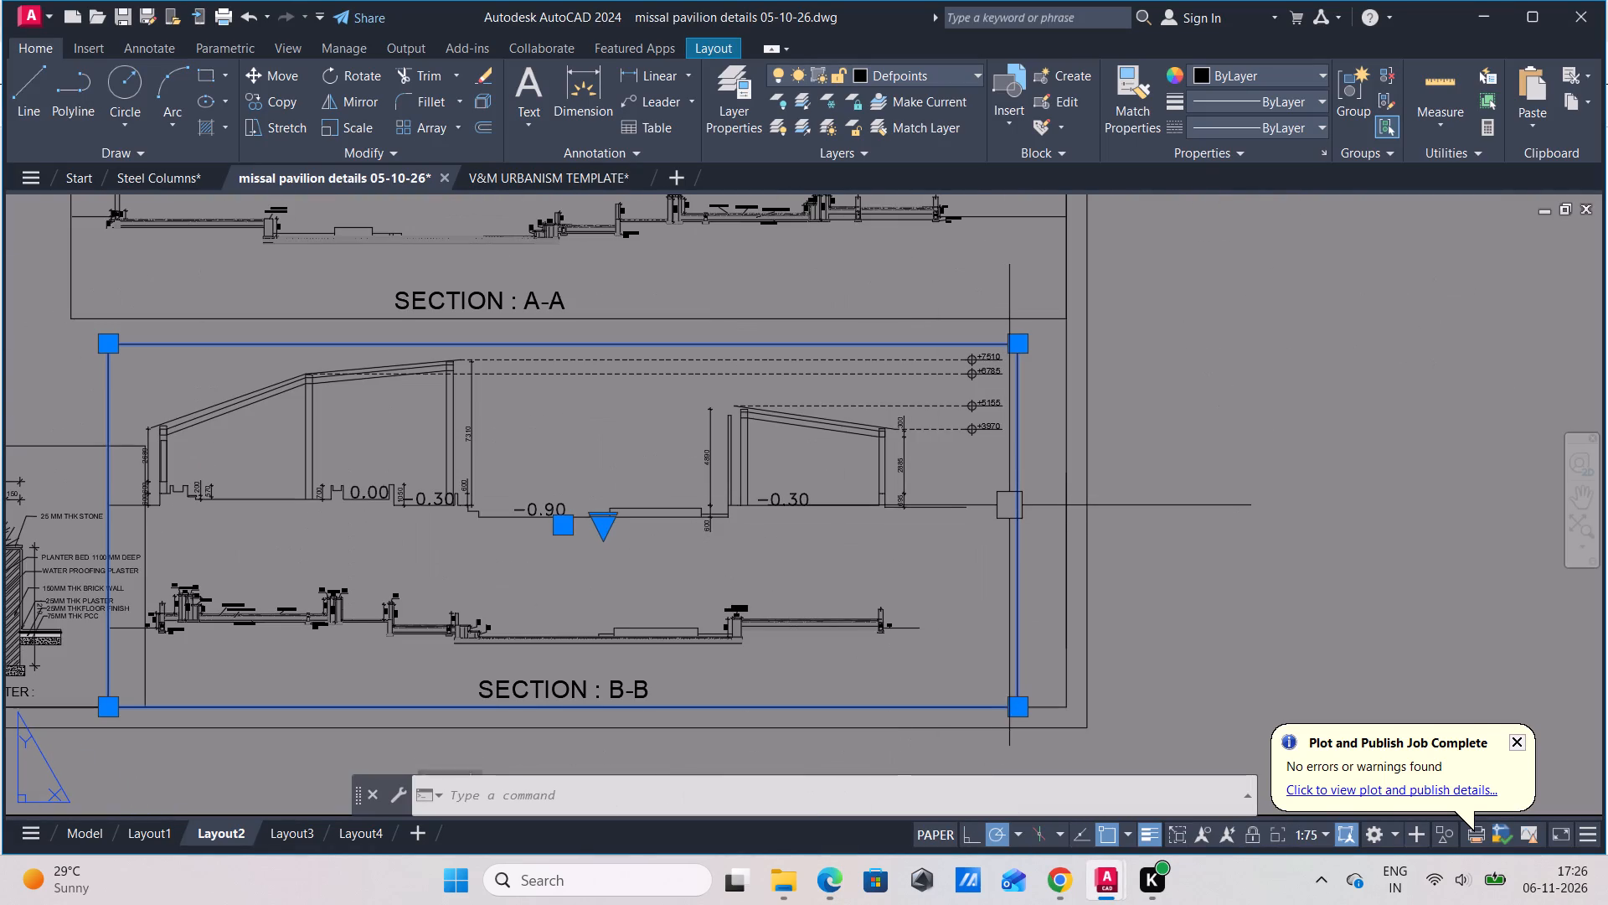
{"action": "key", "text": "m"}
{"action": "key", "text": "space"}
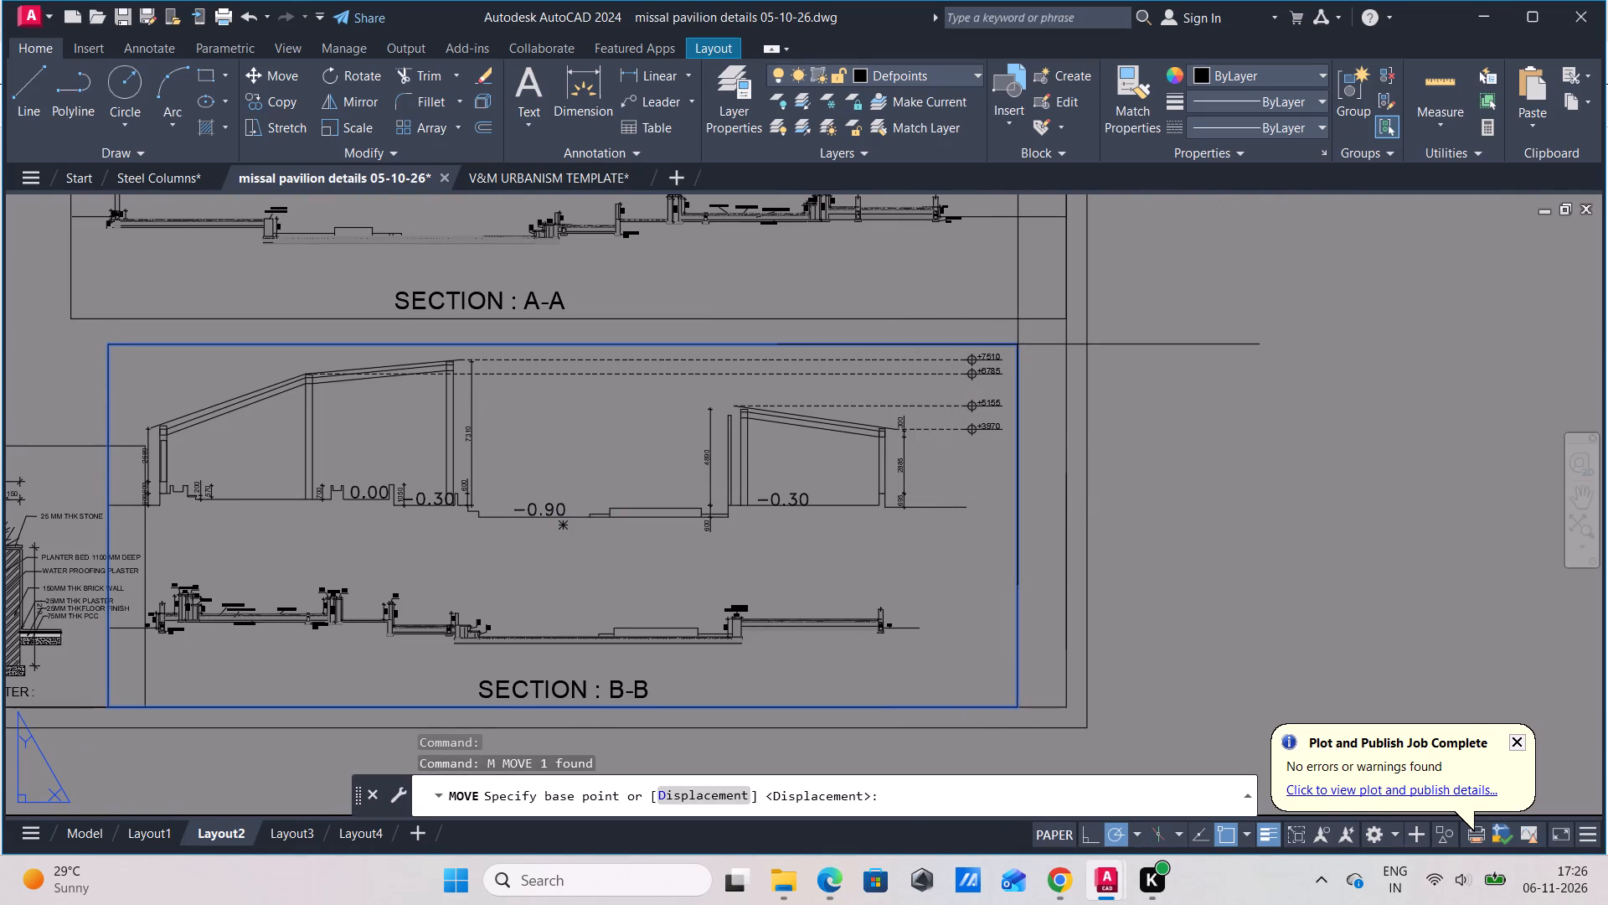
{"action": "left_click", "coordinate": [1018, 349]}
{"action": "left_click", "coordinate": [1064, 349]}
{"action": "scroll", "coordinate": [969, 415], "scroll_direction": "down", "scroll_amount": 1}
{"action": "middle_click_drag", "start_coordinate": [967, 416], "coordinate": [1068, 441]}
{"action": "key", "text": "Escape"}
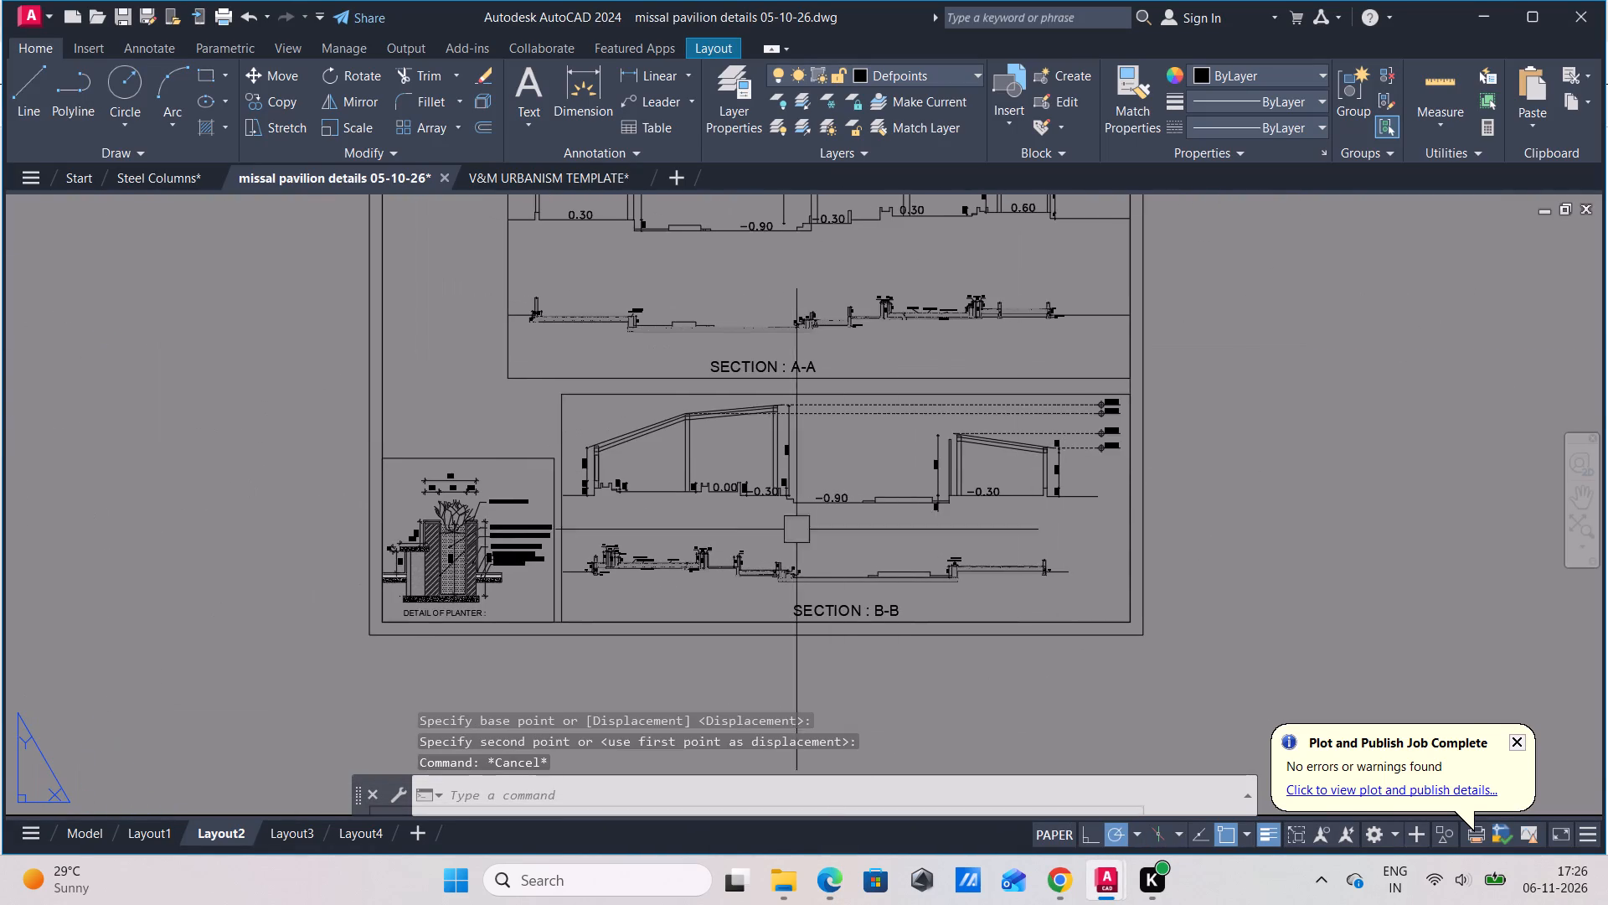
Move the viewport holding Sections C-C and D-D to the right, aligning its upper right corner with the sheet's inner border.
{"action": "scroll", "coordinate": [554, 546], "scroll_direction": "up", "scroll_amount": 2}
{"action": "scroll", "coordinate": [565, 549], "scroll_direction": "down", "scroll_amount": 2}
{"action": "middle_click_drag", "start_coordinate": [595, 563], "coordinate": [617, 609]}
{"action": "key", "text": "Escape"}
{"action": "scroll", "coordinate": [652, 554], "scroll_direction": "down", "scroll_amount": 1}
{"action": "middle_click_drag", "start_coordinate": [658, 562], "coordinate": [666, 592]}
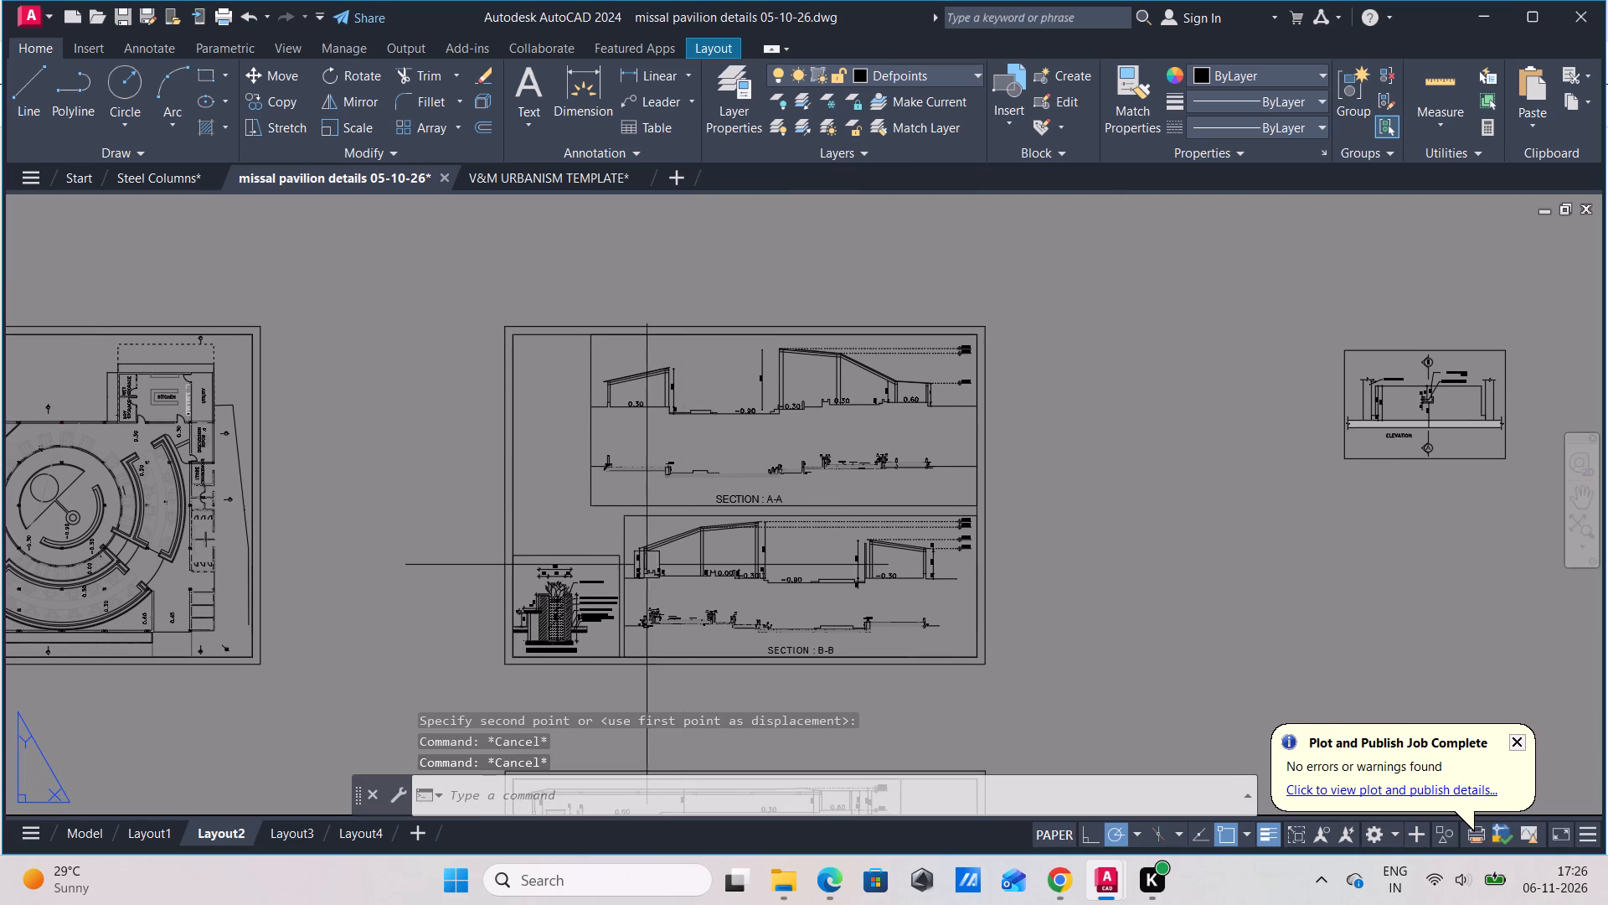
{"action": "middle_click_drag", "start_coordinate": [620, 561], "coordinate": [729, 485]}
{"action": "scroll", "coordinate": [726, 415], "scroll_direction": "down", "scroll_amount": 2}
{"action": "scroll", "coordinate": [791, 618], "scroll_direction": "up", "scroll_amount": 2}
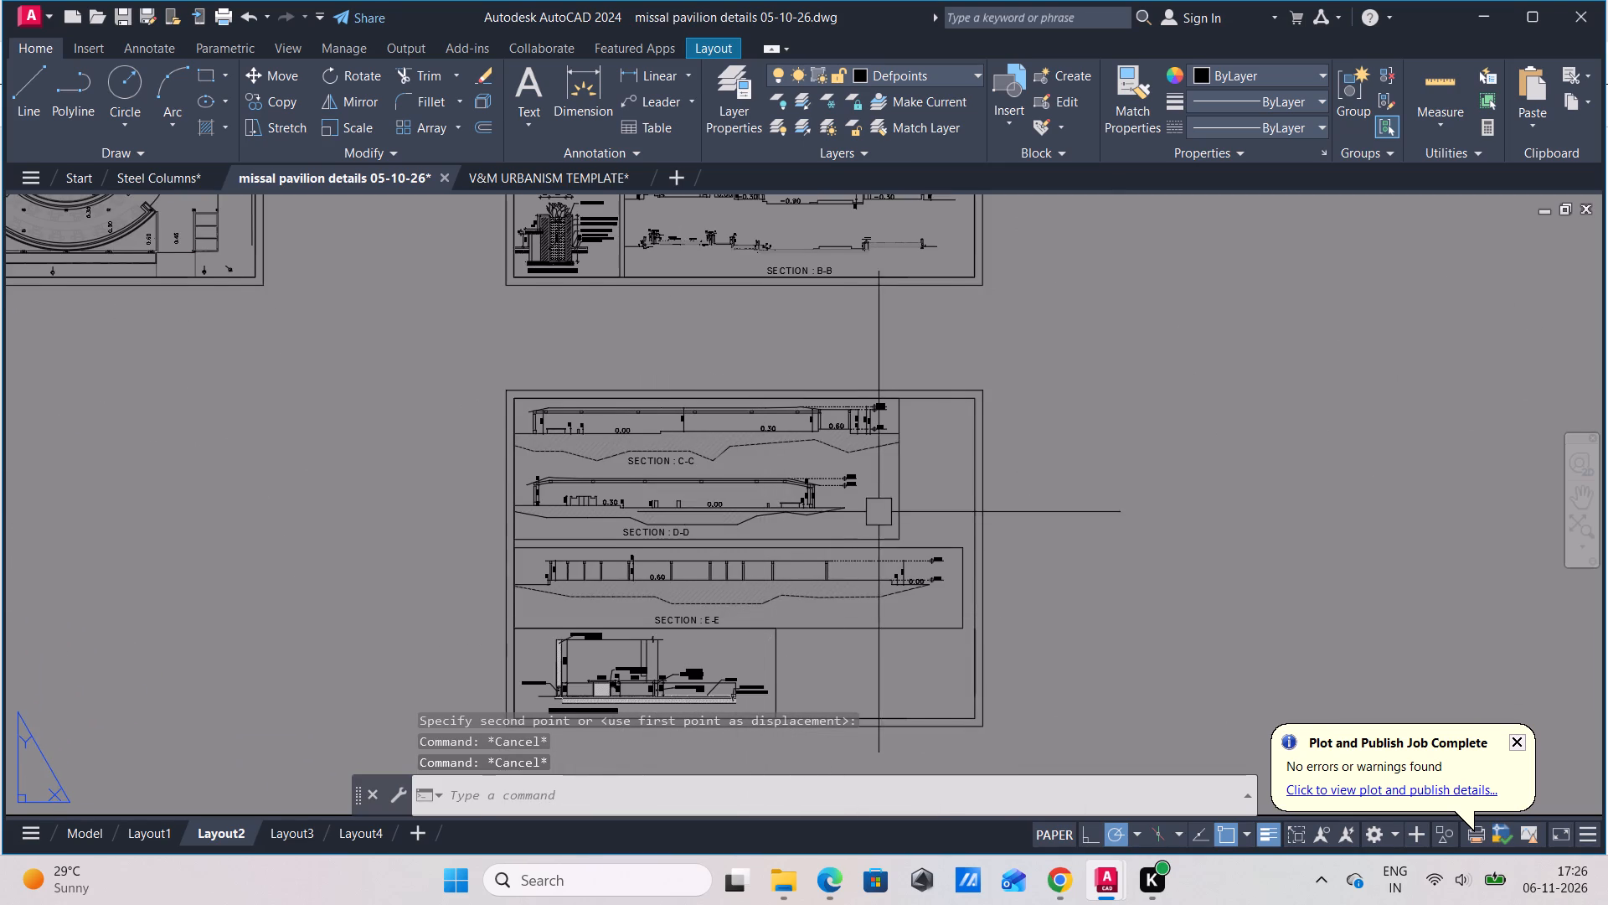
{"action": "middle_click_drag", "start_coordinate": [882, 507], "coordinate": [892, 493]}
{"action": "scroll", "coordinate": [794, 529], "scroll_direction": "up", "scroll_amount": 2}
{"action": "left_click", "coordinate": [1062, 442]}
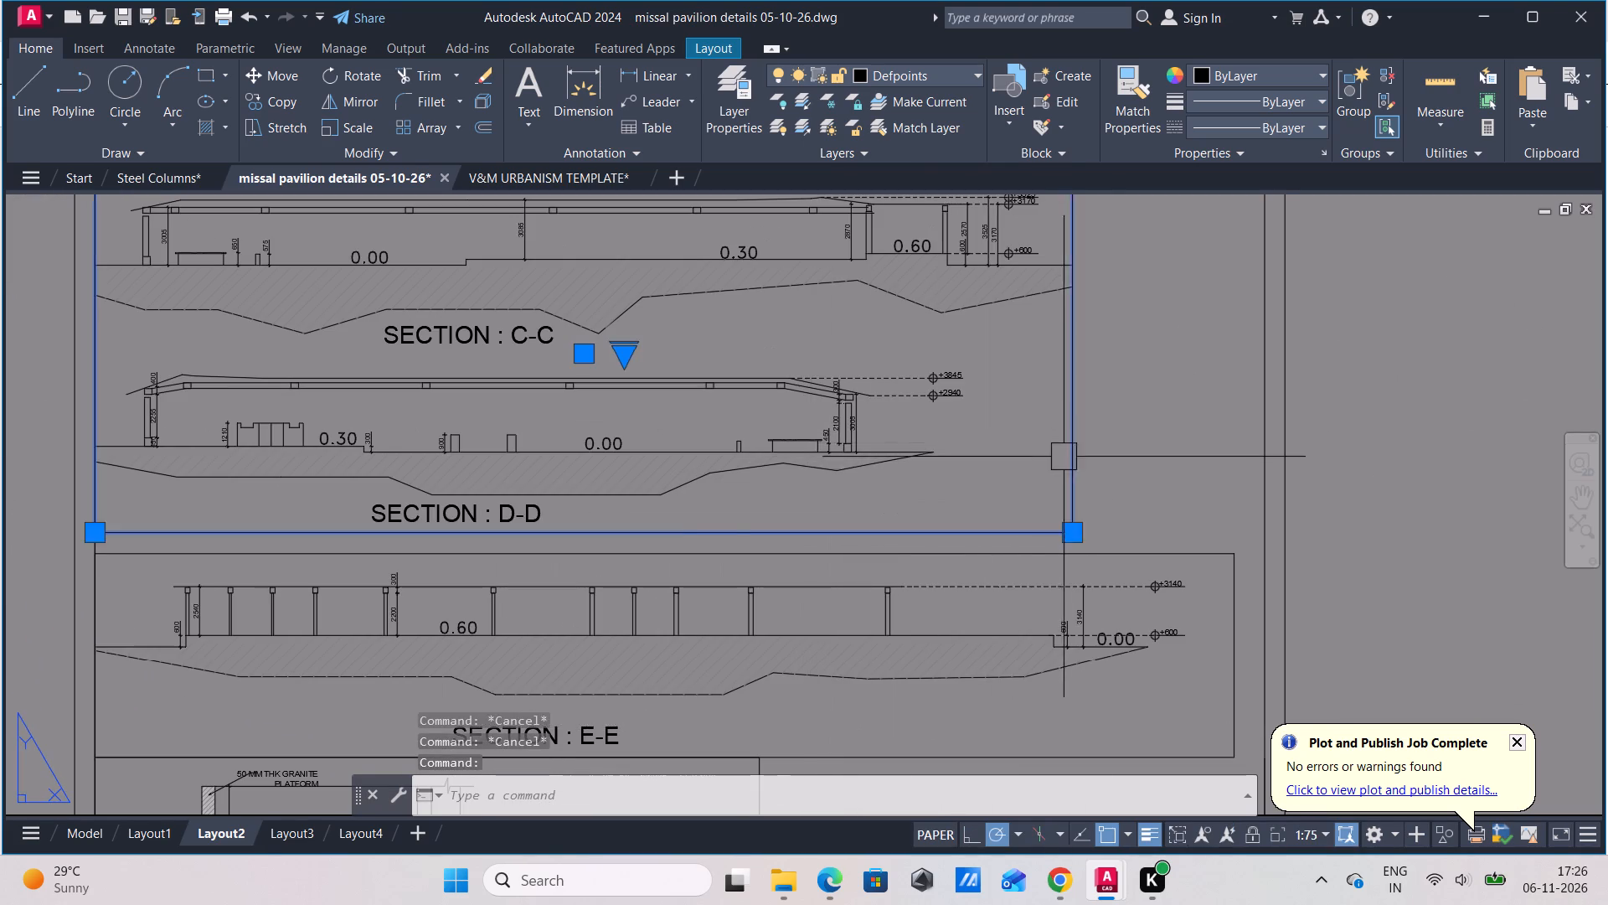
{"action": "scroll", "coordinate": [1079, 543], "scroll_direction": "down", "scroll_amount": 1}
{"action": "middle_click_drag", "start_coordinate": [1038, 582], "coordinate": [999, 619]}
{"action": "key", "text": "m"}
{"action": "key", "text": "space"}
{"action": "scroll", "coordinate": [1067, 350], "scroll_direction": "up", "scroll_amount": 1}
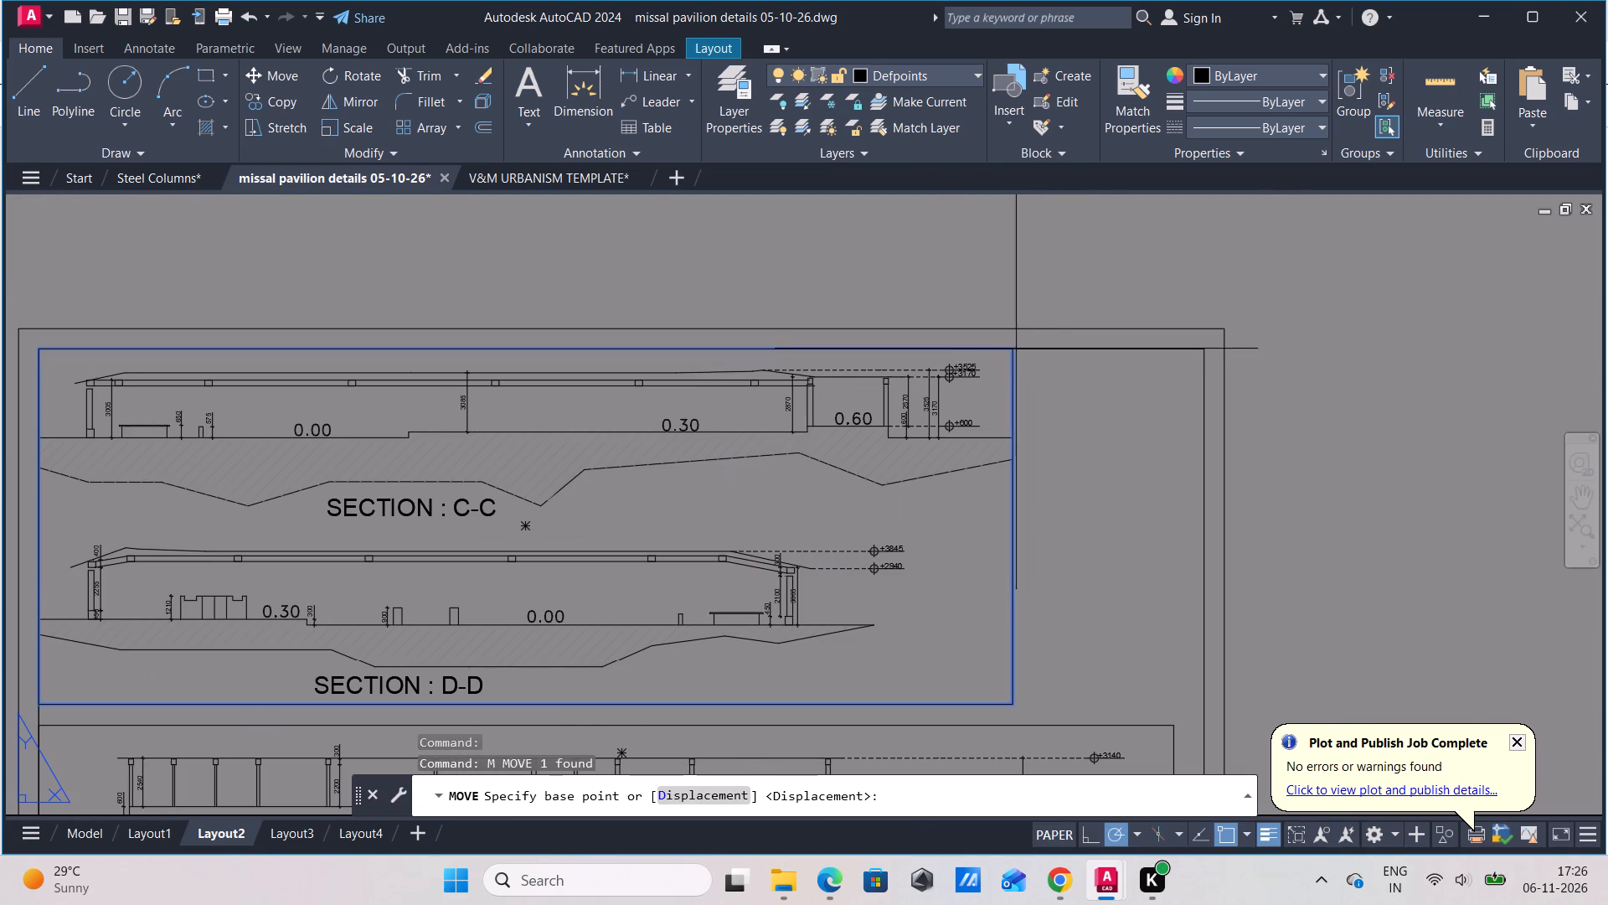
{"action": "left_click", "coordinate": [1013, 349]}
{"action": "left_click", "coordinate": [1201, 346]}
{"action": "scroll", "coordinate": [1074, 471], "scroll_direction": "down", "scroll_amount": 1}
{"action": "middle_click_drag", "start_coordinate": [1072, 472], "coordinate": [1048, 407]}
{"action": "key", "text": "Escape"}
Move the Section E-E viewport rightward so its right edge meets the sheet's inner border.
{"action": "scroll", "coordinate": [1097, 559], "scroll_direction": "up", "scroll_amount": 2}
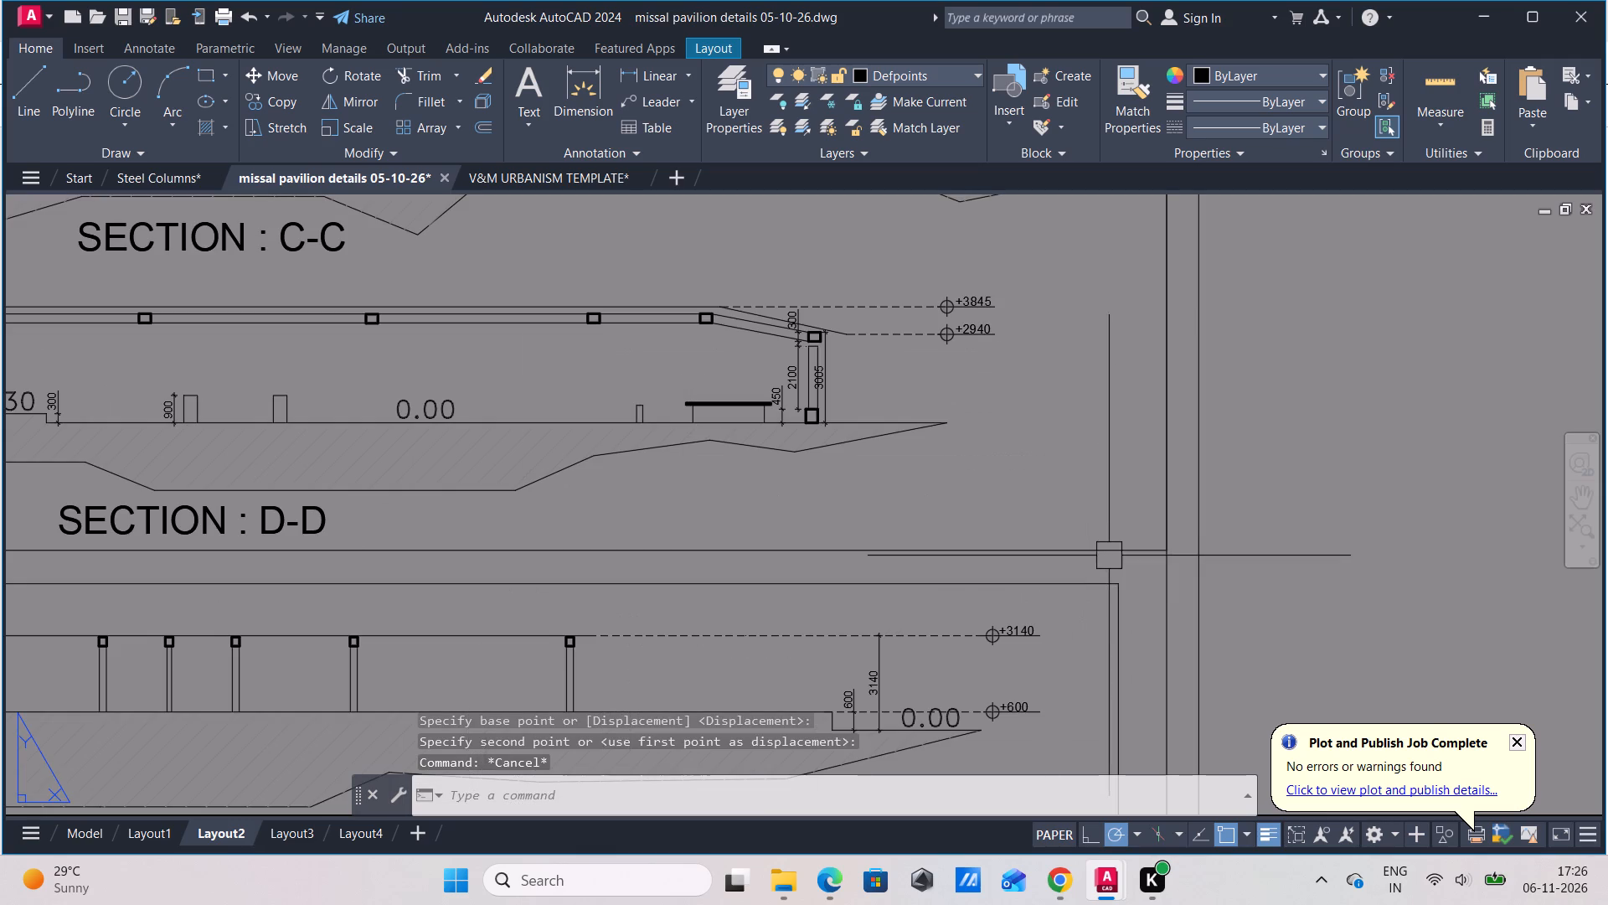
{"action": "left_click", "coordinate": [1109, 584]}
{"action": "key", "text": "m"}
{"action": "key", "text": "space"}
{"action": "left_click", "coordinate": [1121, 586]}
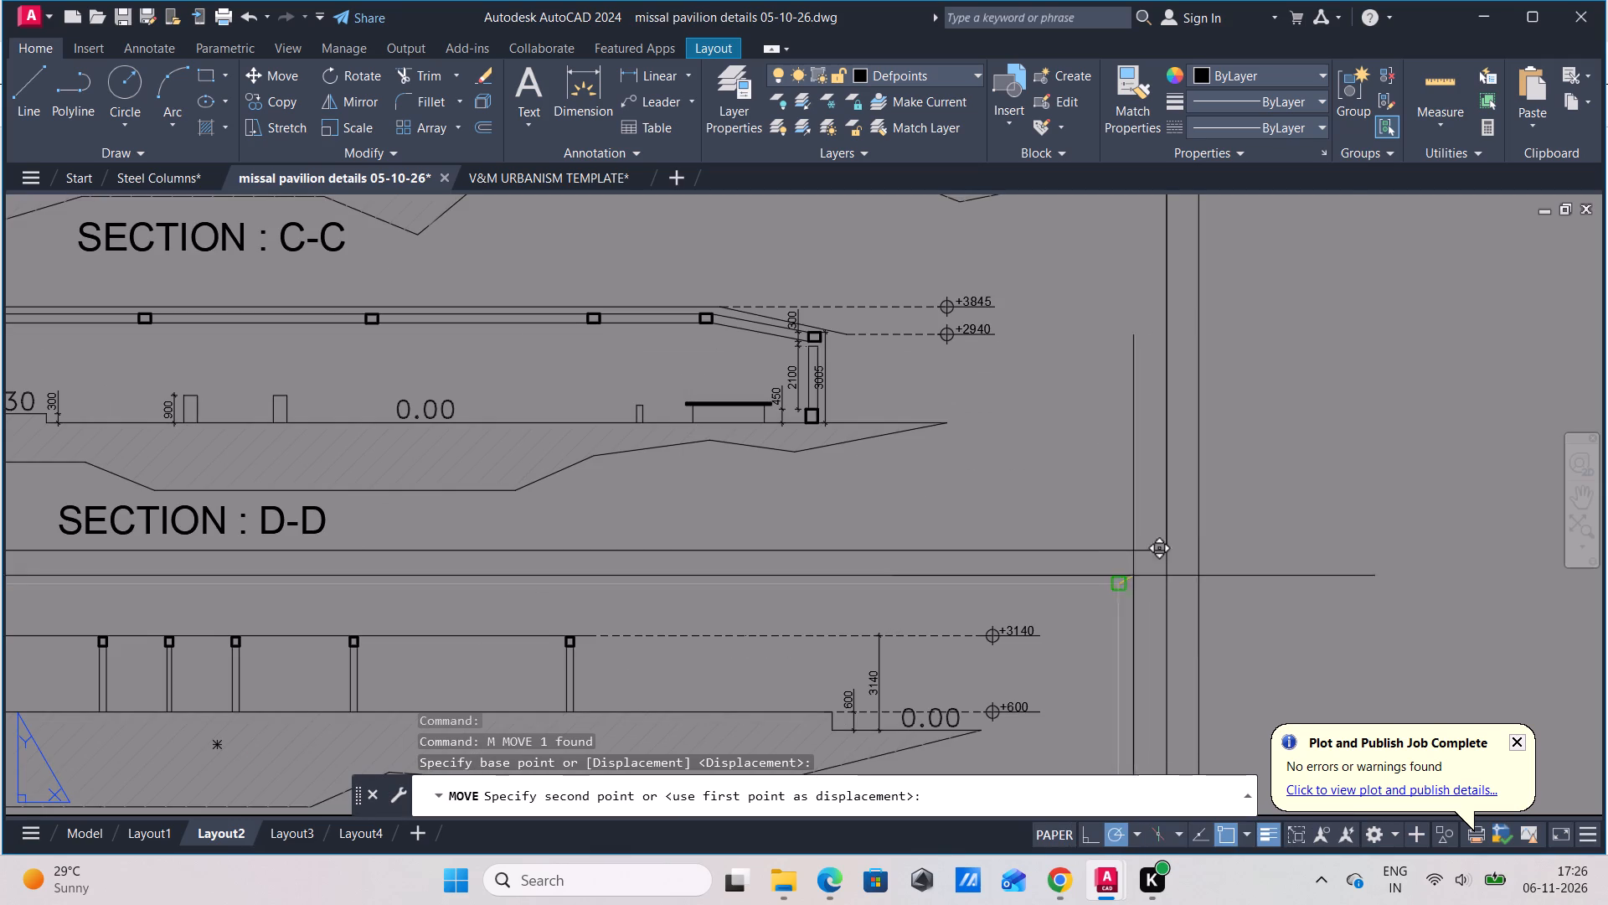
{"action": "left_click", "coordinate": [1172, 589]}
{"action": "scroll", "coordinate": [1067, 620], "scroll_direction": "down", "scroll_amount": 2}
{"action": "middle_click_drag", "start_coordinate": [1067, 620], "coordinate": [1108, 547]}
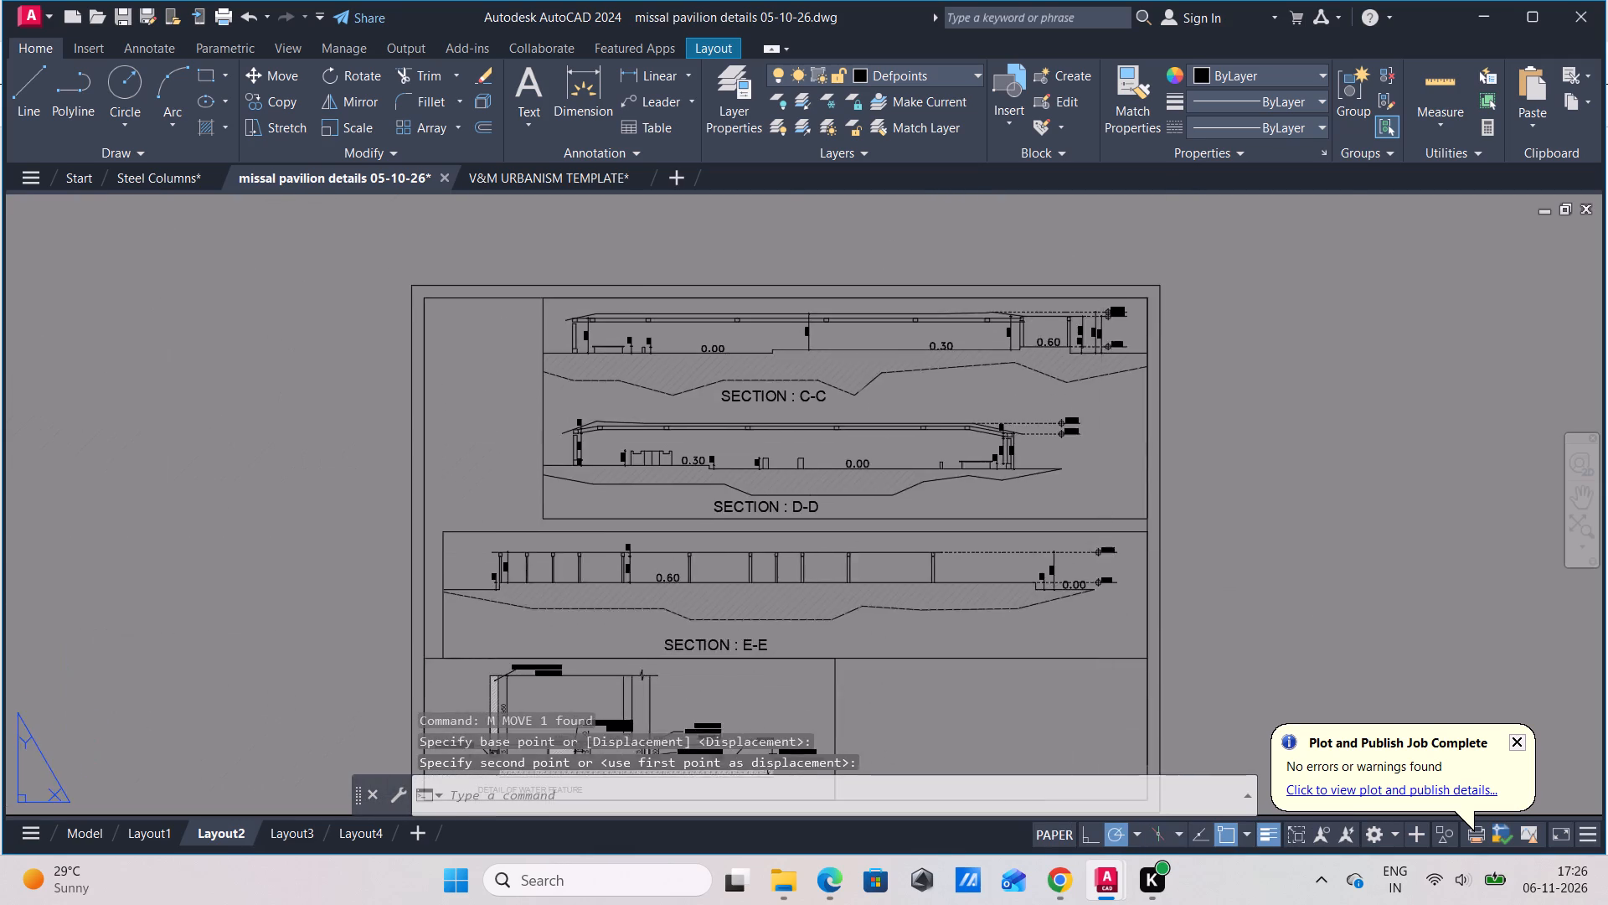
{"action": "key", "text": "Escape"}
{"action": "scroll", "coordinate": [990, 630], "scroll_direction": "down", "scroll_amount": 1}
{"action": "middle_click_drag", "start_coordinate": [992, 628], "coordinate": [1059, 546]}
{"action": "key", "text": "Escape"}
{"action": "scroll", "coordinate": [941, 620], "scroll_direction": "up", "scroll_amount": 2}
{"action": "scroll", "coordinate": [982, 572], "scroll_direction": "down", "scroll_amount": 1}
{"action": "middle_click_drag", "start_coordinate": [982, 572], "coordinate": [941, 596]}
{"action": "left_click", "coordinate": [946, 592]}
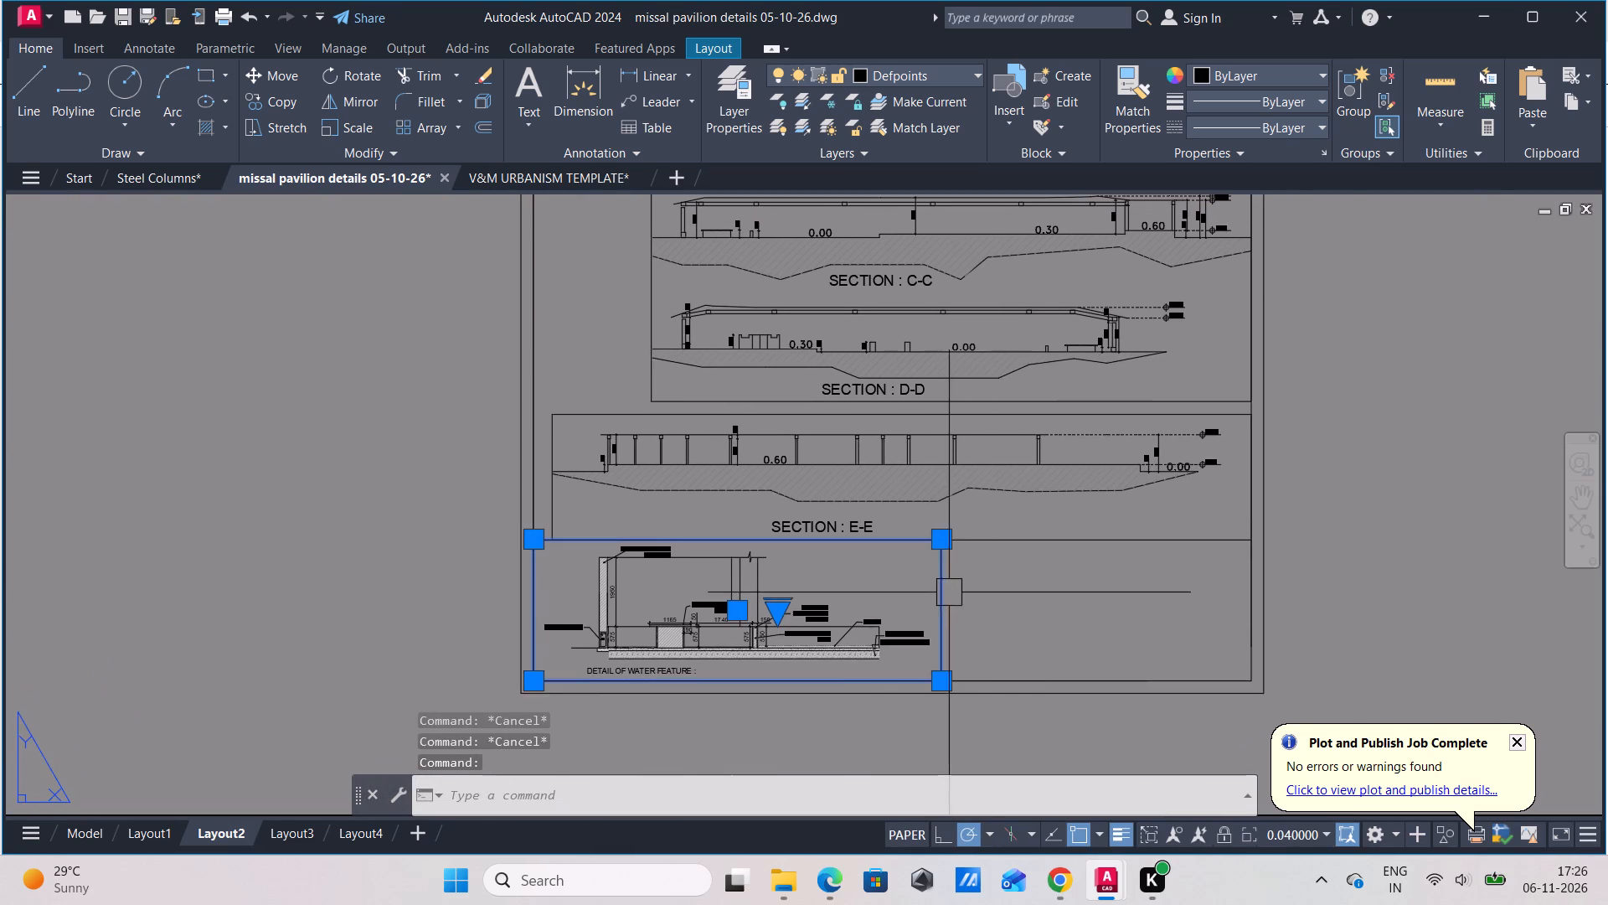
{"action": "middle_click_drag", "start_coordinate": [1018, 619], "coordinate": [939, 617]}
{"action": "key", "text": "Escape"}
Move the Section E-E viewport up so its top edge meets the bottom of the viewport holding Sections C-C and D-D.
{"action": "left_click", "coordinate": [1152, 416]}
{"action": "scroll", "coordinate": [1162, 421], "scroll_direction": "up", "scroll_amount": 2}
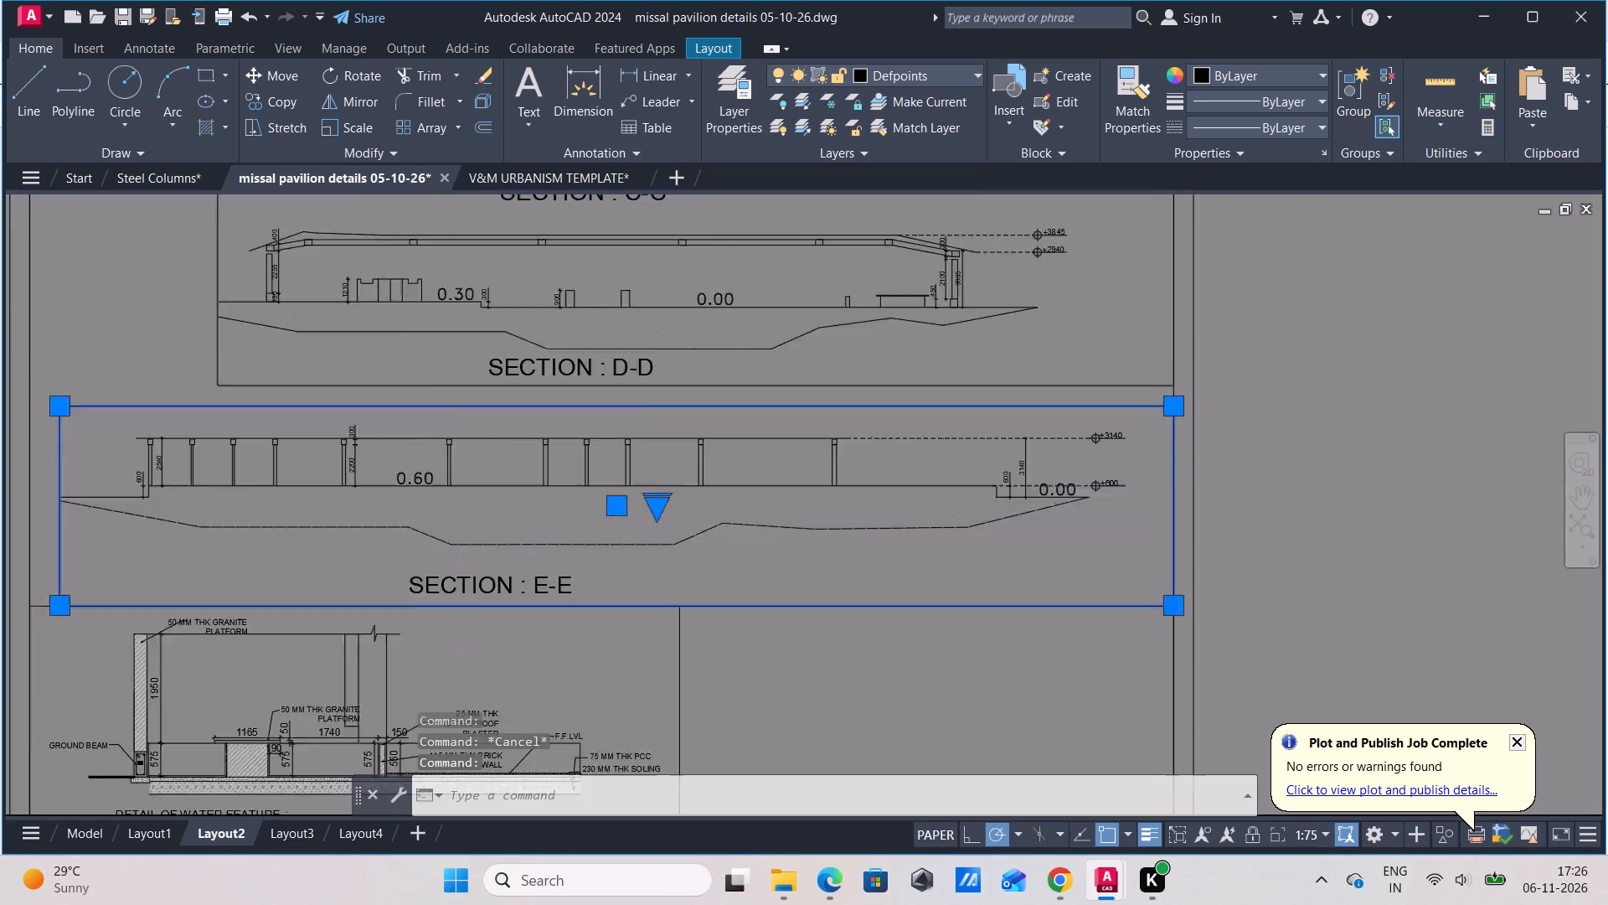
{"action": "key", "text": "m"}
{"action": "key", "text": "space"}
{"action": "left_click", "coordinate": [1178, 393]}
{"action": "left_click", "coordinate": [1179, 370]}
{"action": "scroll", "coordinate": [1054, 470], "scroll_direction": "down", "scroll_amount": 2}
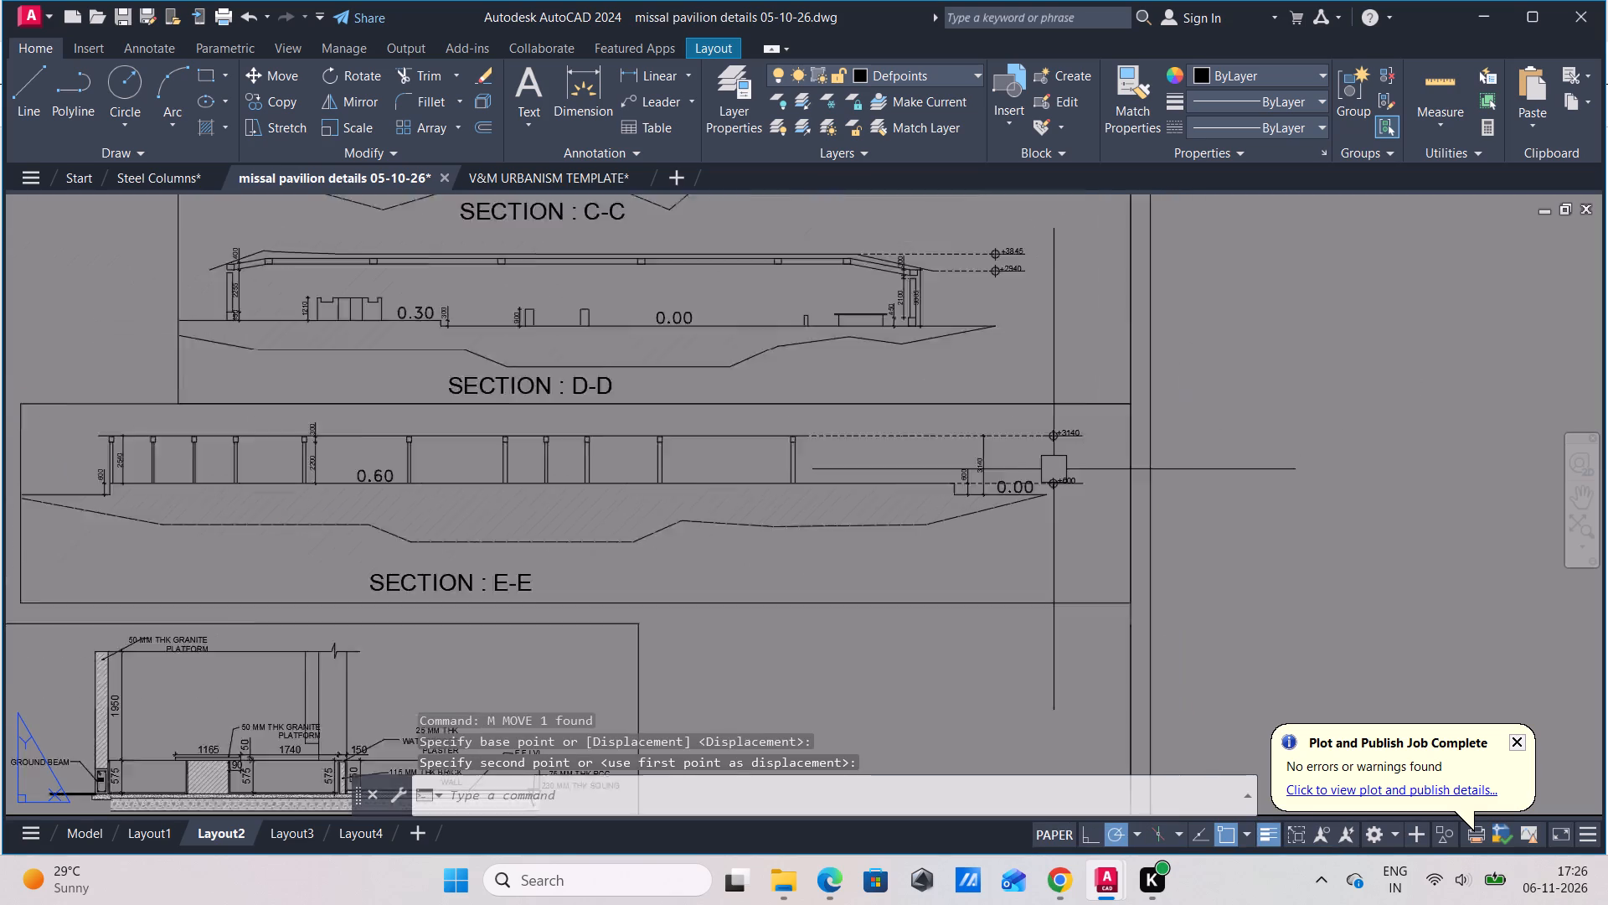
{"action": "middle_click_drag", "start_coordinate": [1054, 472], "coordinate": [1096, 465]}
{"action": "key", "text": "Escape"}
Move the water feature detail viewport rightward so its right edge meets the sheet's inner border, below Section E-E.
{"action": "scroll", "coordinate": [821, 611], "scroll_direction": "up", "scroll_amount": 1}
{"action": "left_click", "coordinate": [848, 572]}
{"action": "key", "text": "m"}
{"action": "key", "text": "space"}
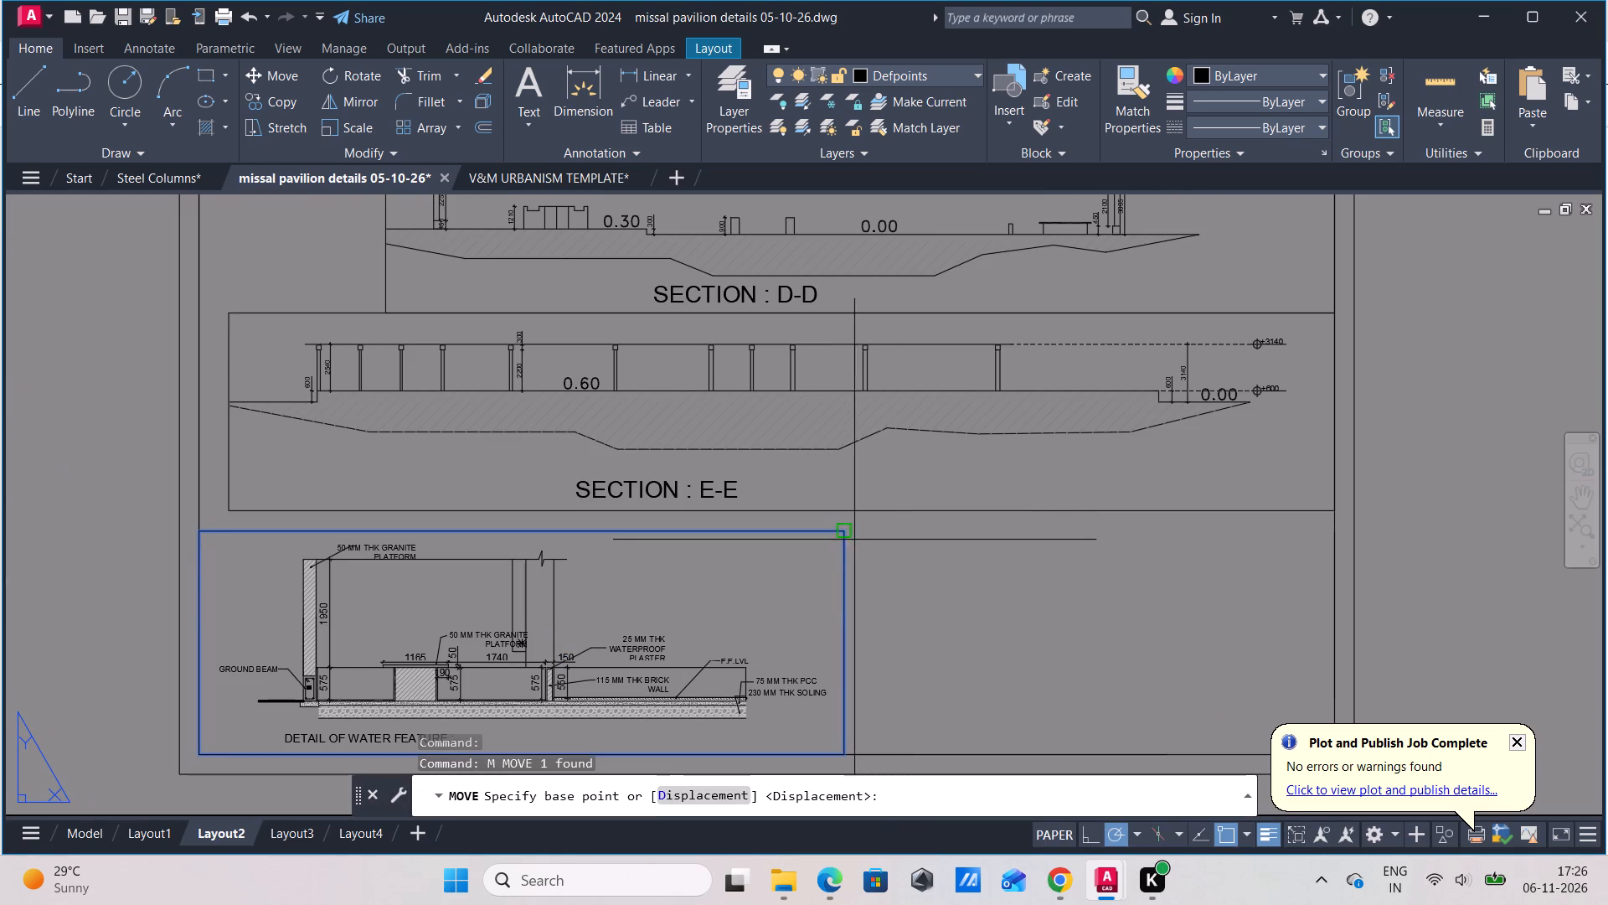
{"action": "left_click", "coordinate": [842, 534]}
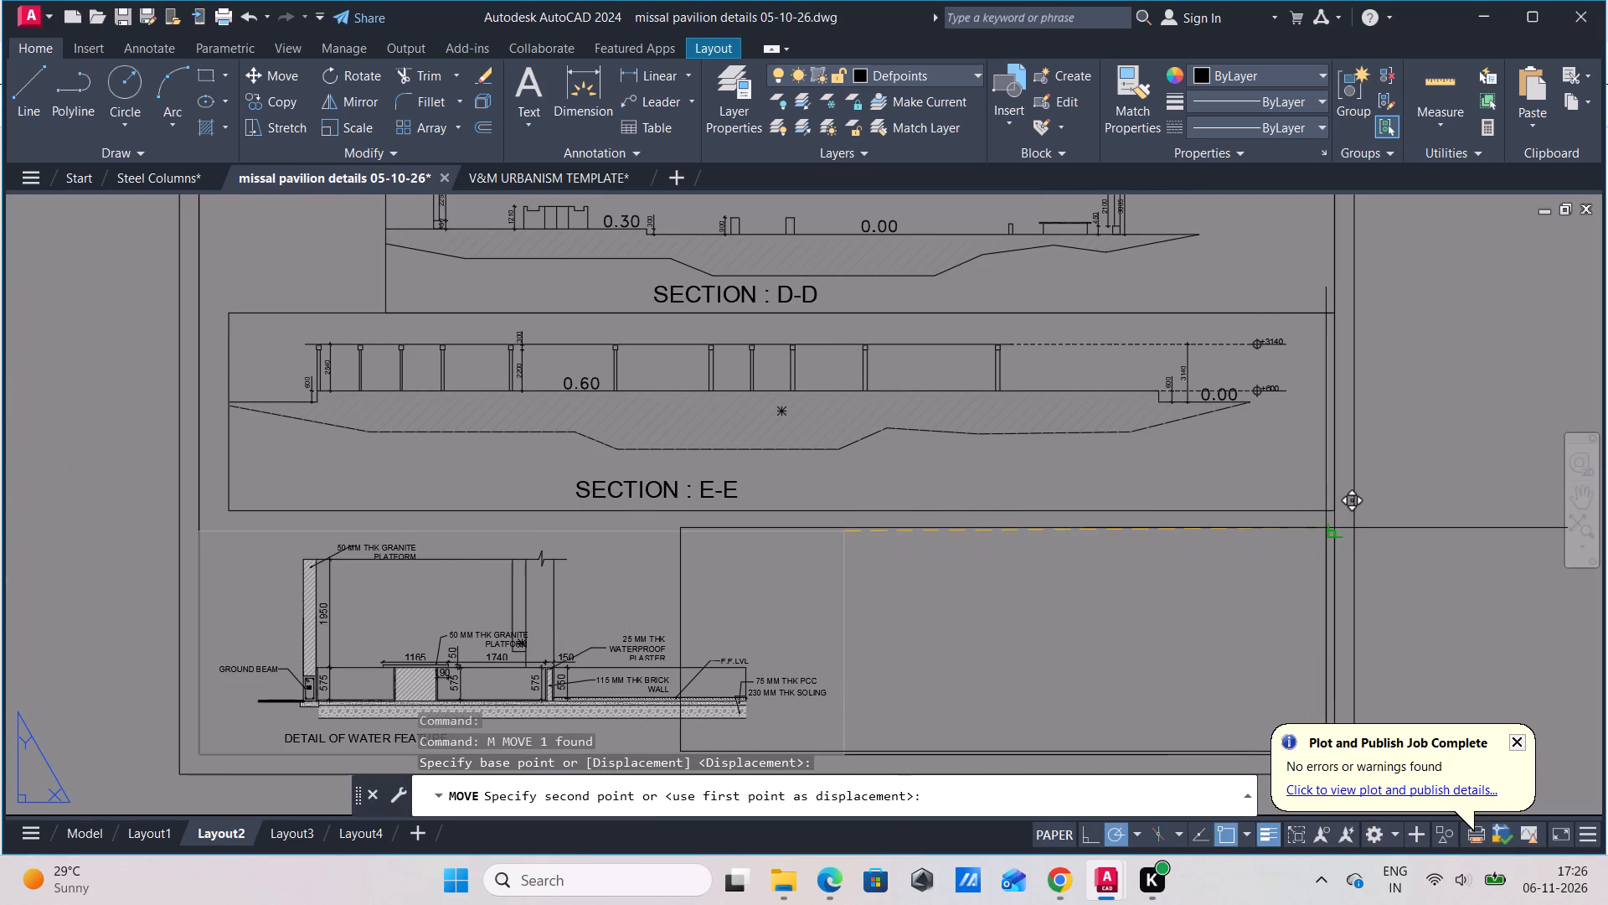
{"action": "left_click", "coordinate": [1338, 529]}
{"action": "scroll", "coordinate": [1113, 540], "scroll_direction": "down", "scroll_amount": 1}
{"action": "middle_click_drag", "start_coordinate": [1074, 549], "coordinate": [1035, 533]}
{"action": "key", "text": "Escape"}
{"action": "scroll", "coordinate": [1007, 611], "scroll_direction": "up", "scroll_amount": 1}
{"action": "key", "text": "Escape"}
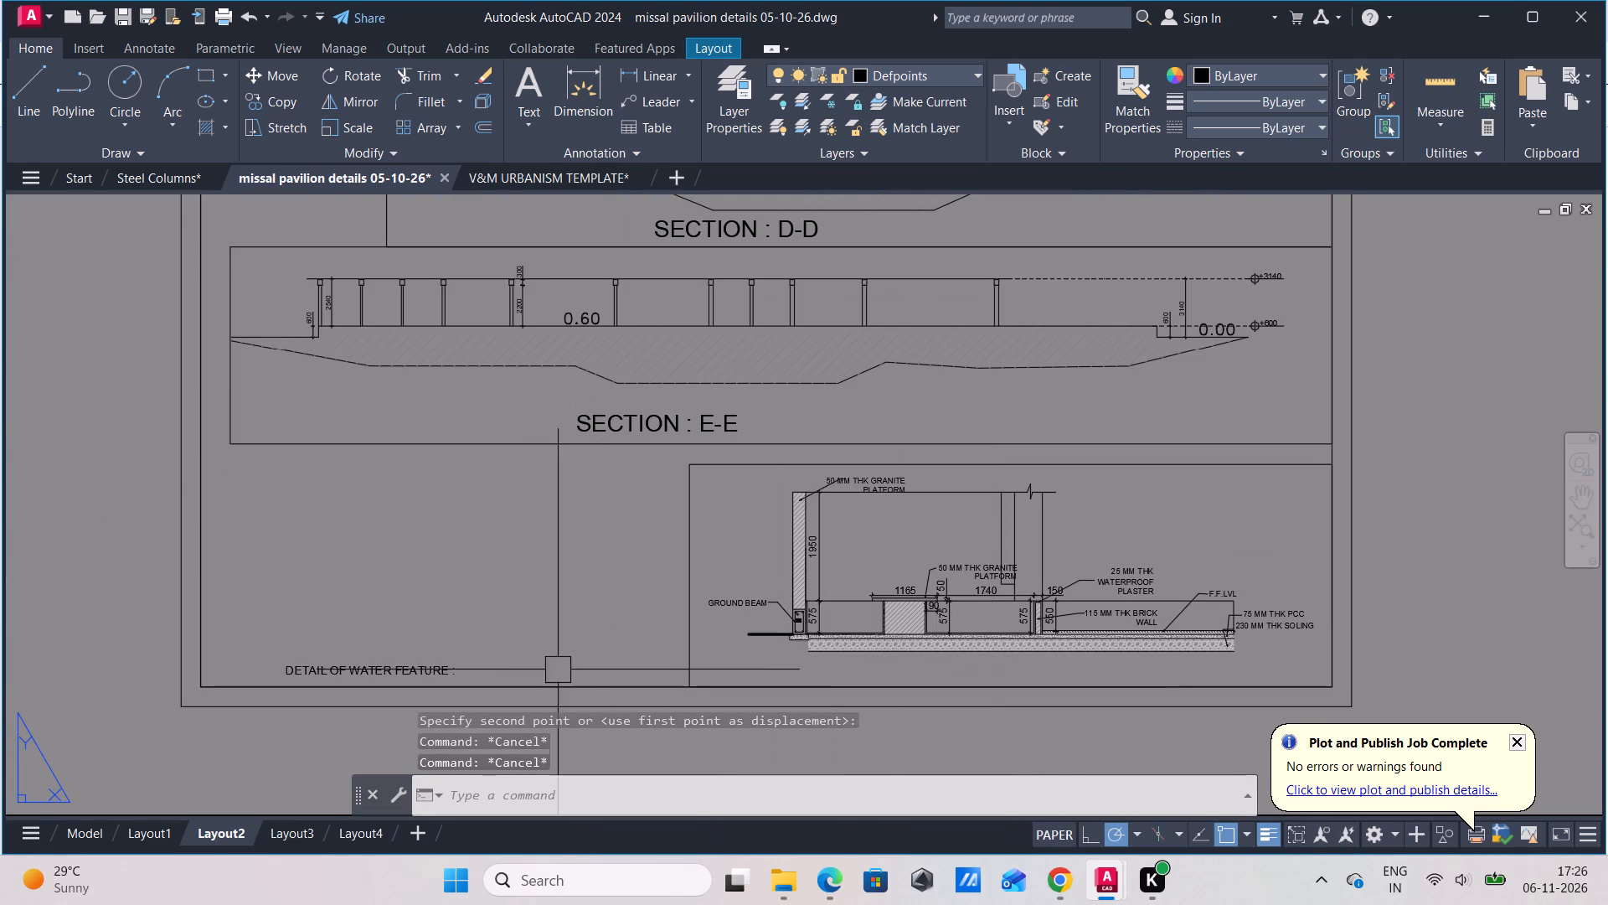
Move the "DETAIL OF WATER FEATURE :" title to sit beneath the water feature drawing inside its viewport.
{"action": "left_click", "coordinate": [461, 668]}
{"action": "right_click_drag", "start_coordinate": [481, 670], "coordinate": [1065, 661]}
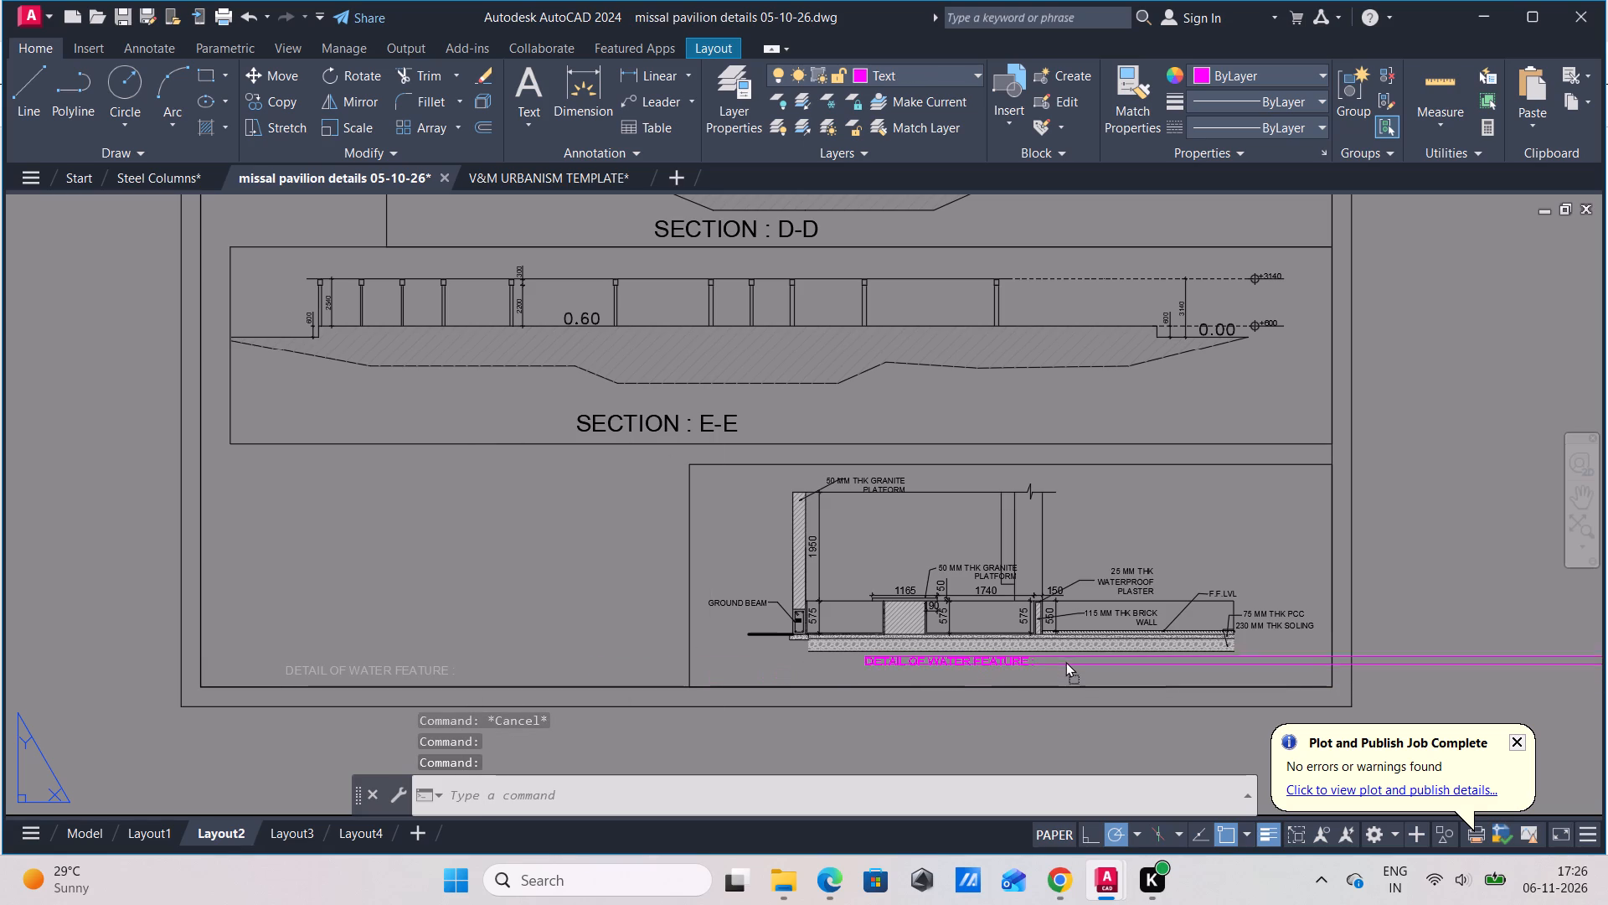
{"action": "right_click_drag", "start_coordinate": [1065, 661], "coordinate": [1070, 666]}
{"action": "left_click", "coordinate": [1095, 675]}
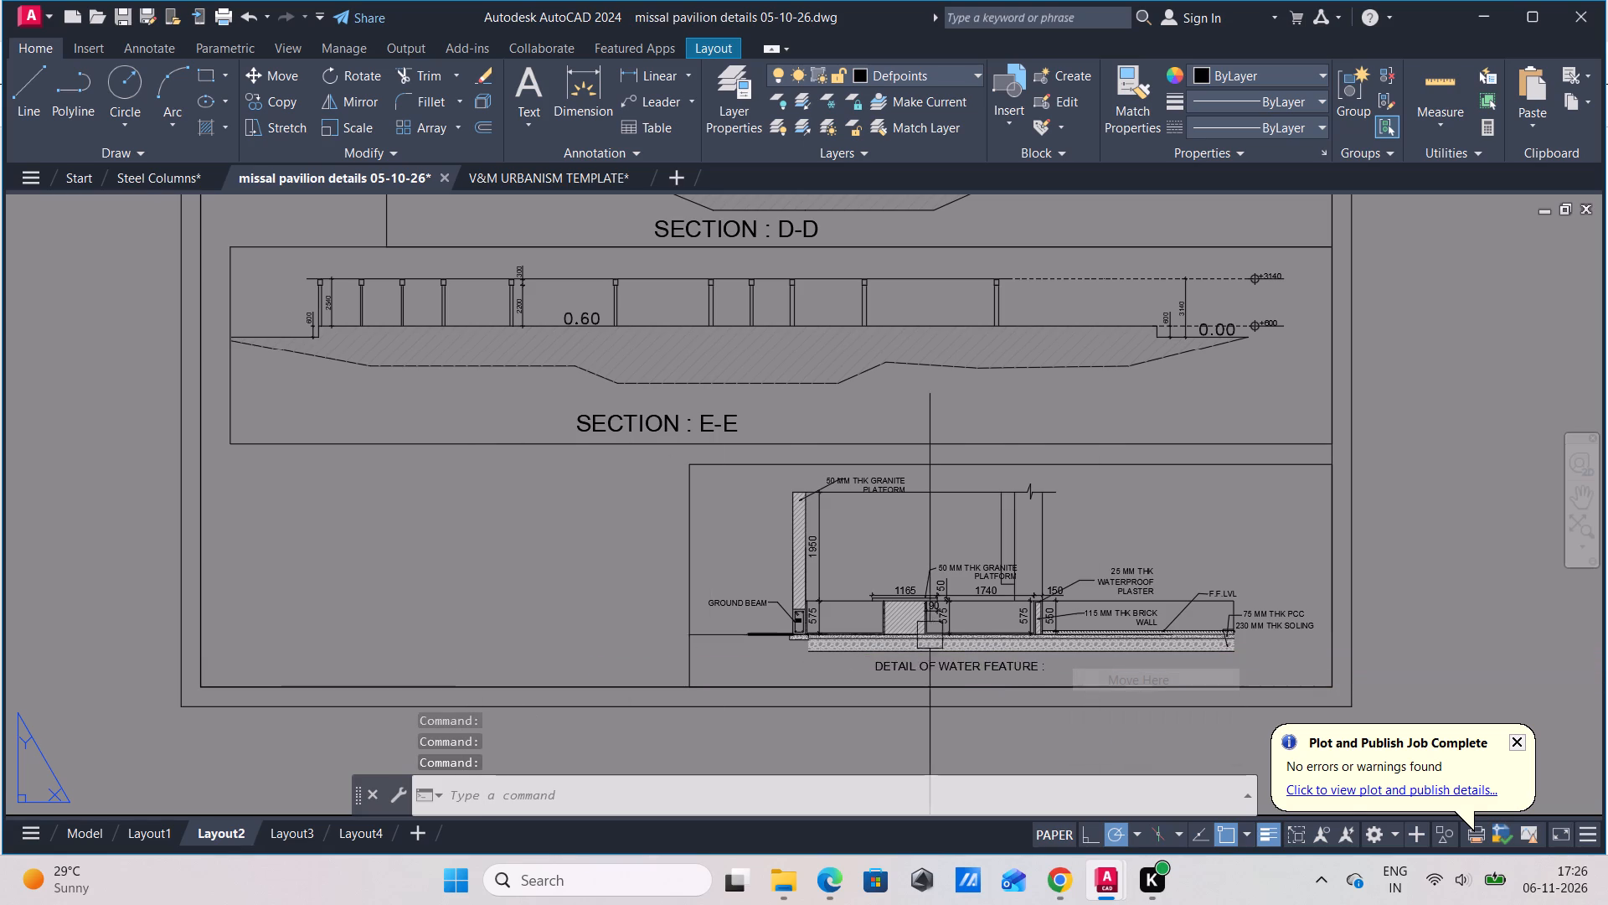
{"action": "scroll", "coordinate": [930, 636], "scroll_direction": "down", "scroll_amount": 2}
{"action": "middle_click_drag", "start_coordinate": [930, 636], "coordinate": [946, 636]}
{"action": "key", "text": "Escape"}
{"action": "middle_click_drag", "start_coordinate": [853, 657], "coordinate": [868, 703]}
{"action": "key", "text": "Escape"}
Stretch the Section E-E viewport's right edge slightly inward, just clear of its level markers.
{"action": "scroll", "coordinate": [712, 607], "scroll_direction": "down", "scroll_amount": 1}
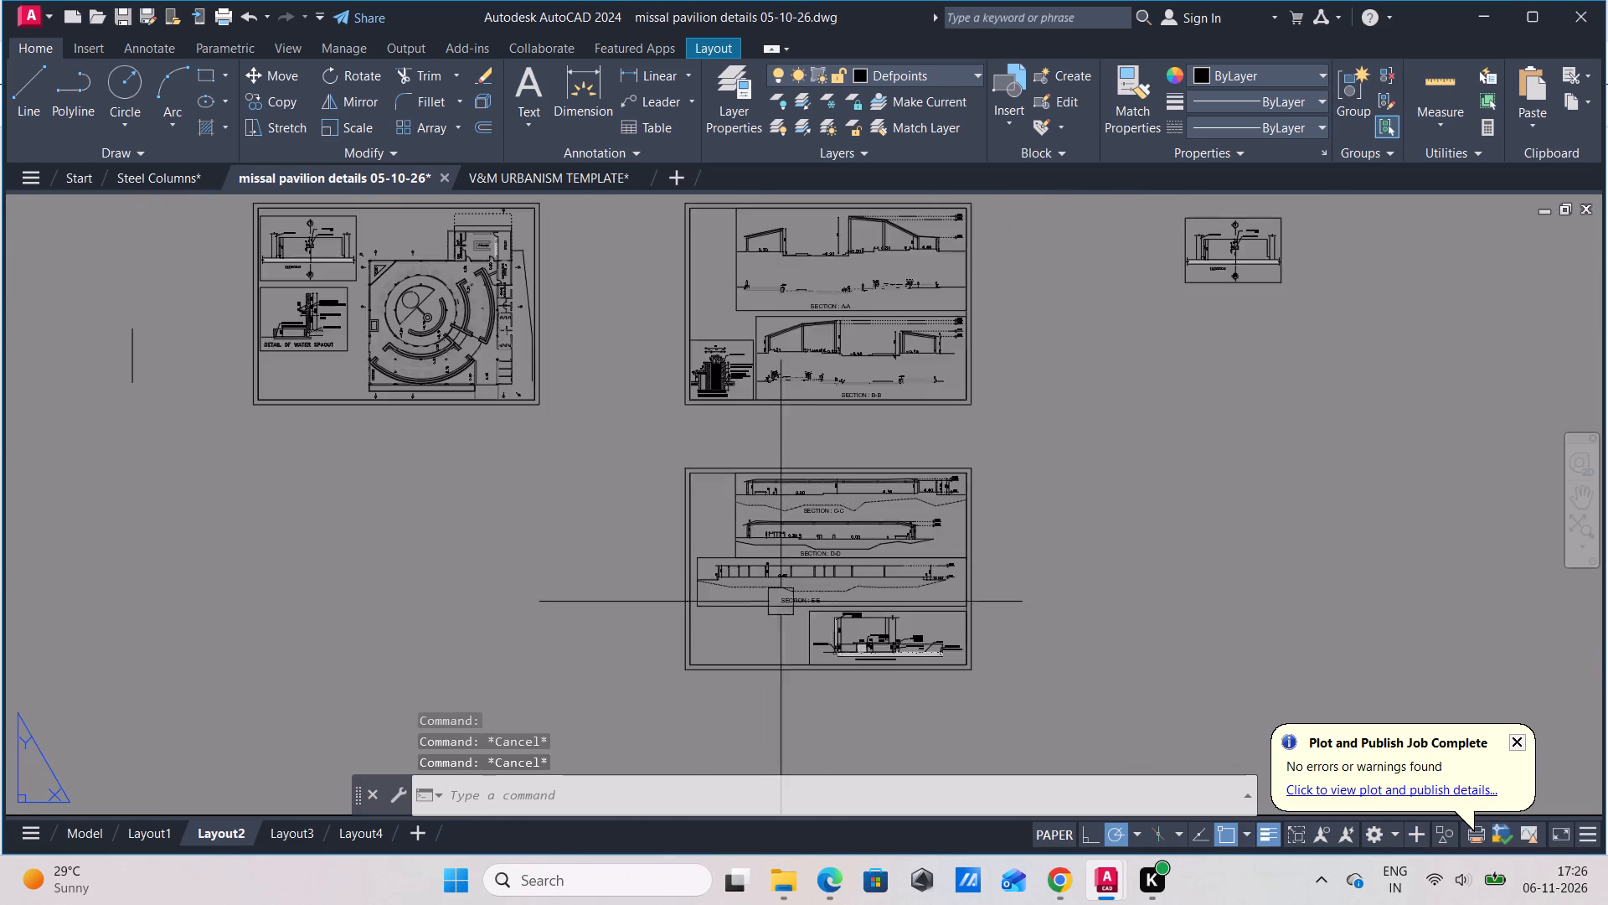
{"action": "scroll", "coordinate": [786, 601], "scroll_direction": "down", "scroll_amount": 1}
{"action": "middle_click_drag", "start_coordinate": [807, 590], "coordinate": [863, 617]}
{"action": "scroll", "coordinate": [845, 591], "scroll_direction": "up", "scroll_amount": 3}
{"action": "middle_click_drag", "start_coordinate": [871, 657], "coordinate": [802, 615]}
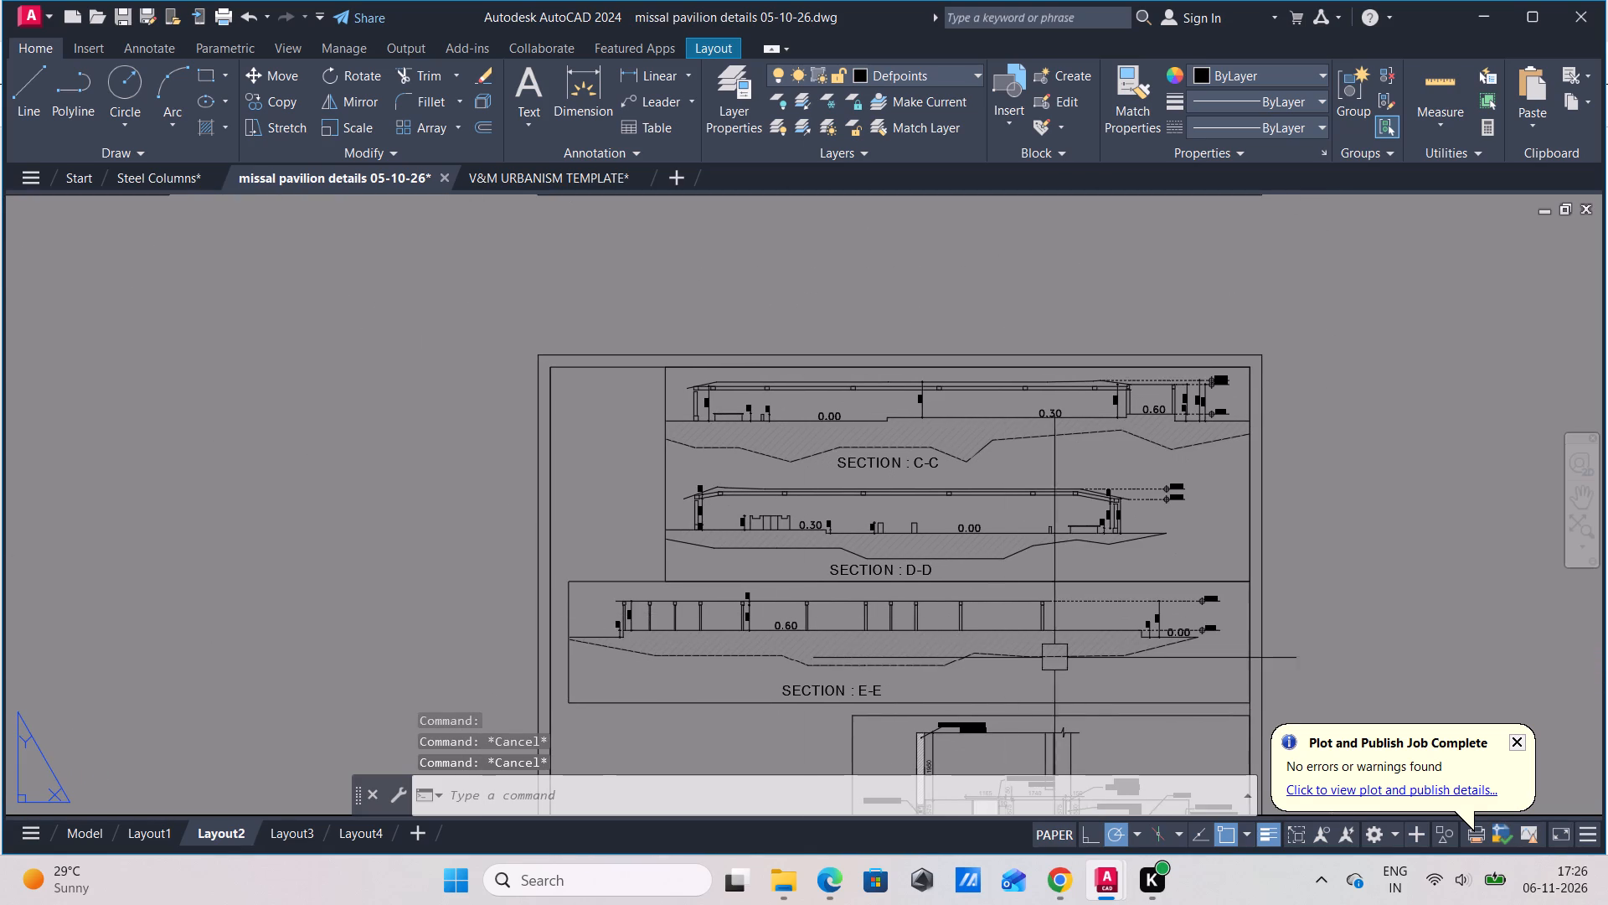
{"action": "key", "text": "Escape"}
{"action": "left_click", "coordinate": [609, 578]}
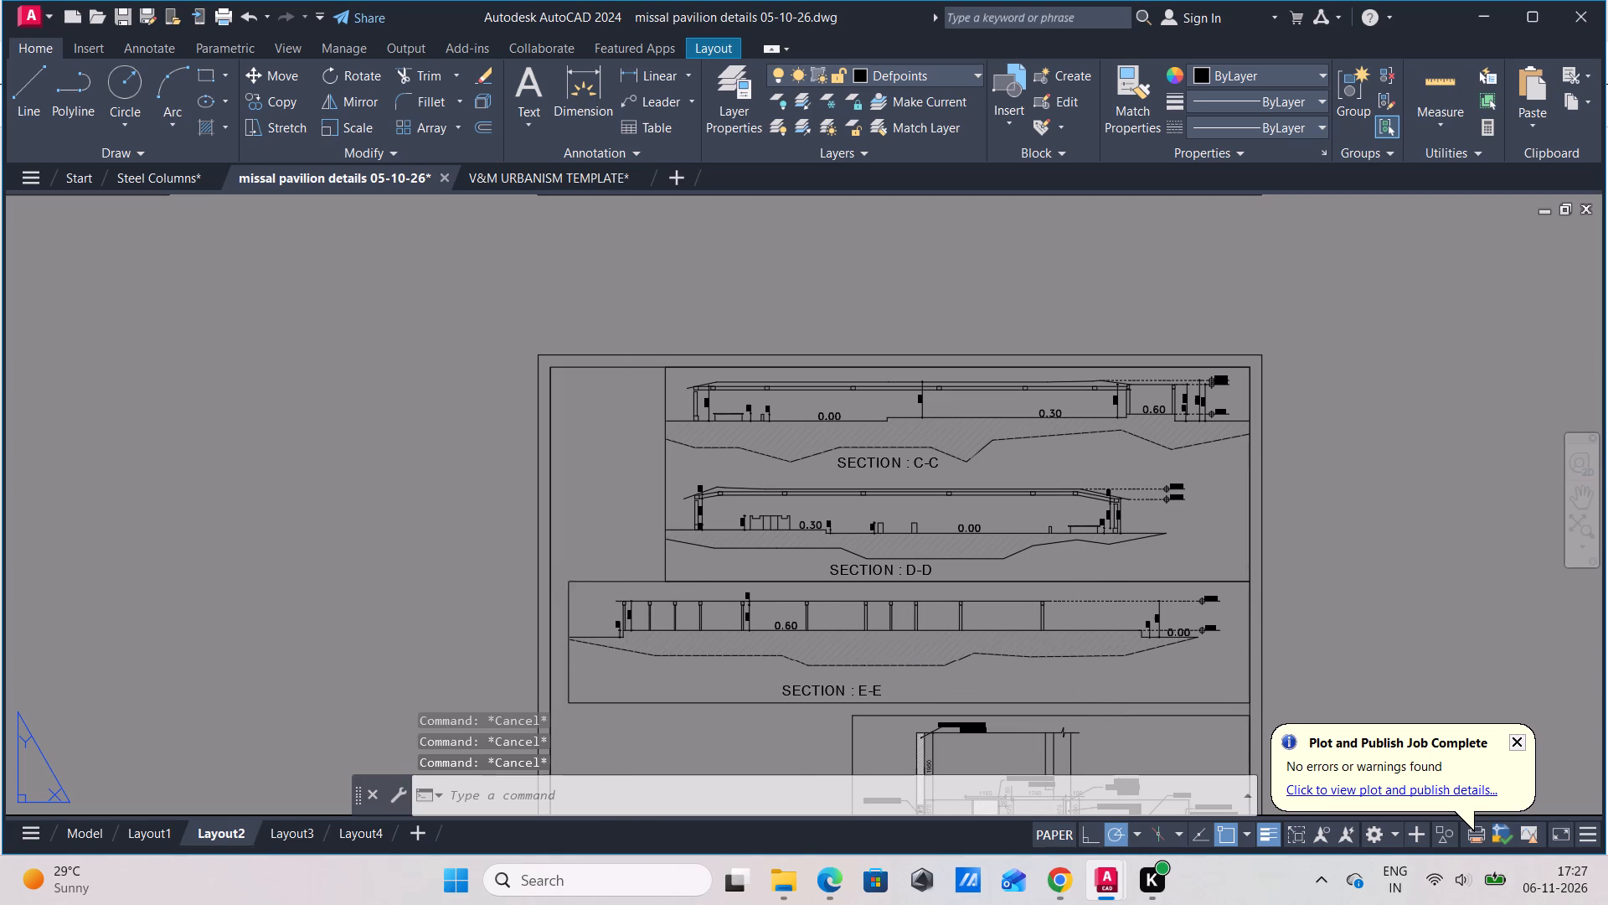
{"action": "scroll", "coordinate": [1227, 611], "scroll_direction": "up", "scroll_amount": 2}
{"action": "left_click", "coordinate": [1270, 551]}
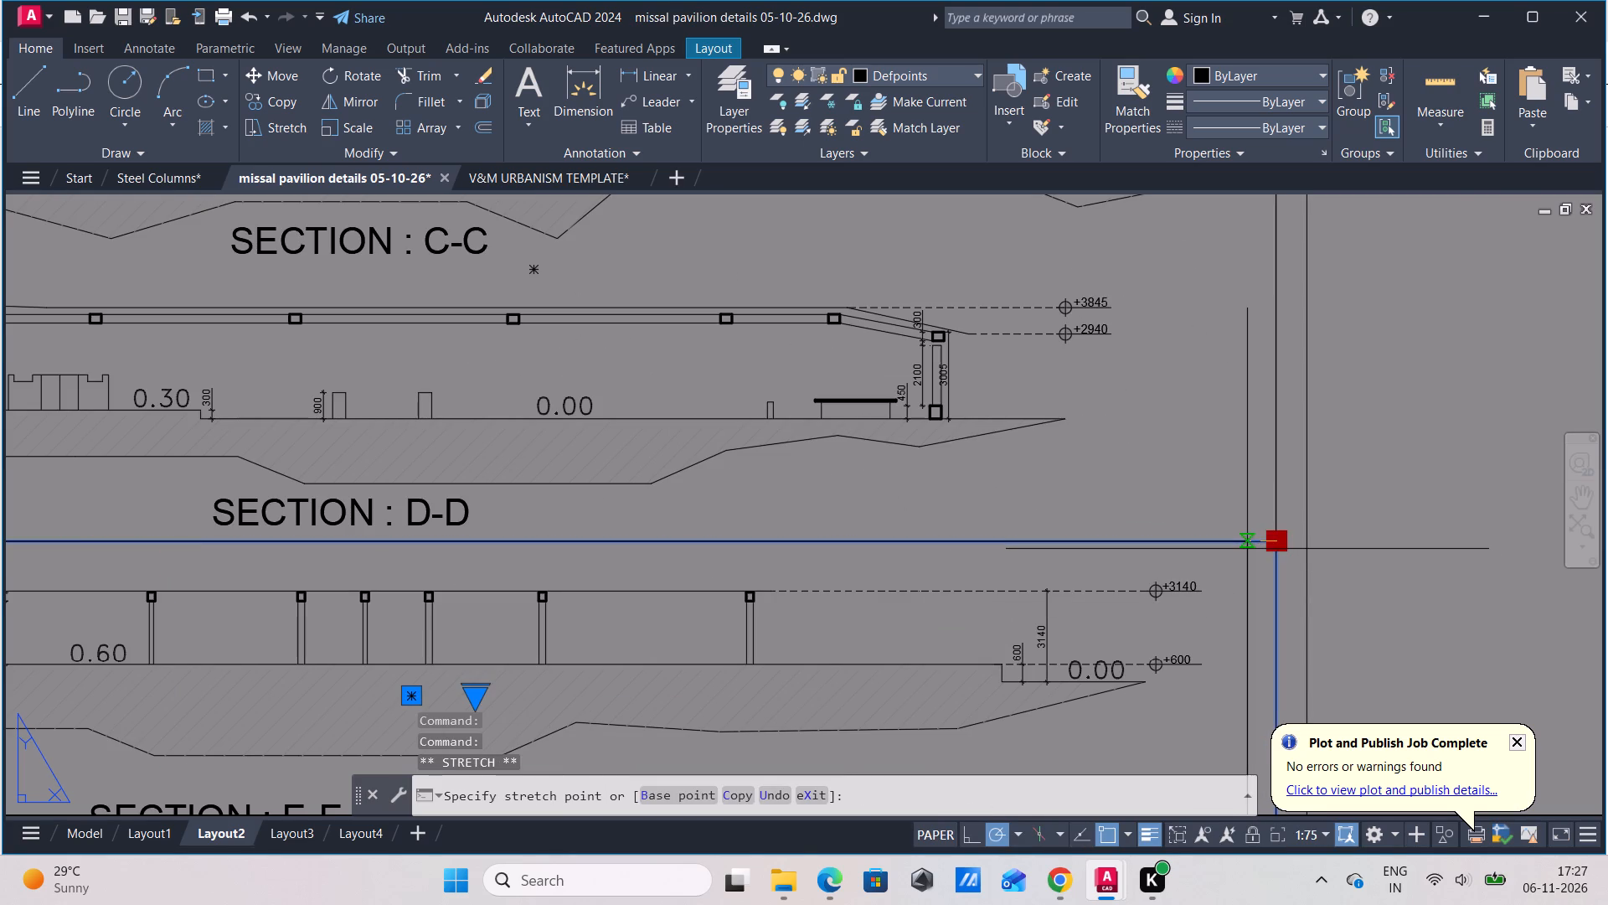
{"action": "left_click", "coordinate": [1247, 550]}
{"action": "scroll", "coordinate": [1101, 578], "scroll_direction": "down", "scroll_amount": 2}
{"action": "middle_click", "coordinate": [1100, 581]}
{"action": "key", "text": "Escape"}
Move the narrowed Section E-E viewport rightward so its right edge meets the sheet's inner border.
{"action": "scroll", "coordinate": [1136, 636], "scroll_direction": "up", "scroll_amount": 1}
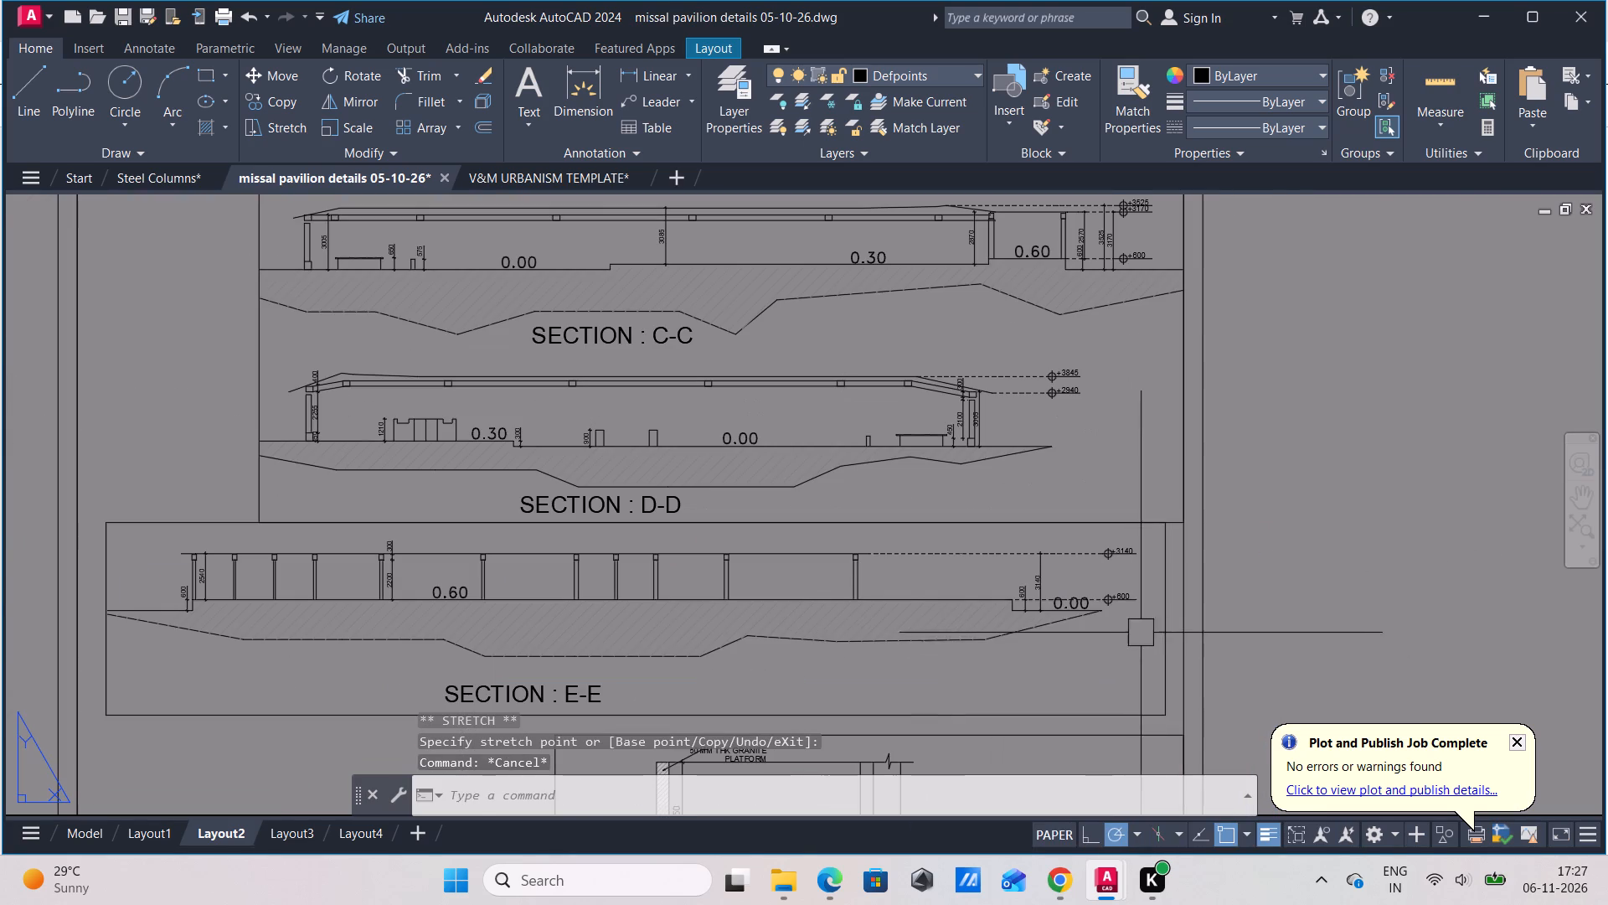
{"action": "left_click", "coordinate": [1169, 603]}
{"action": "key", "text": "m"}
{"action": "key", "text": "space"}
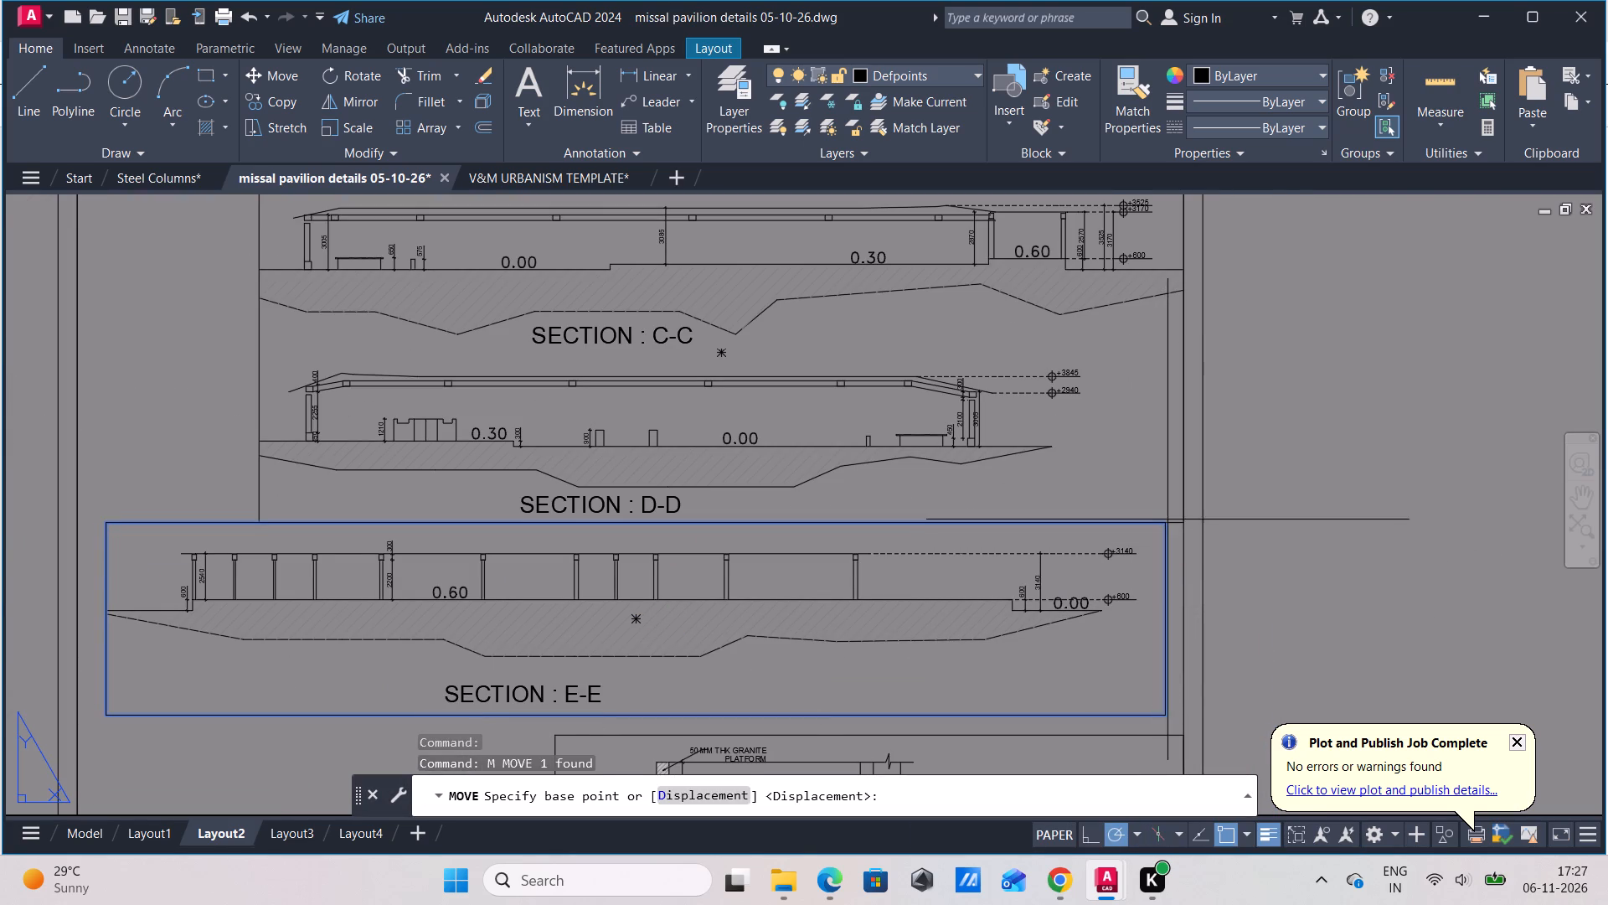
{"action": "left_click", "coordinate": [1167, 520]}
{"action": "left_click", "coordinate": [1188, 524]}
{"action": "scroll", "coordinate": [1049, 577], "scroll_direction": "down", "scroll_amount": 2}
{"action": "middle_click", "coordinate": [1049, 580]}
{"action": "key", "text": "Escape"}
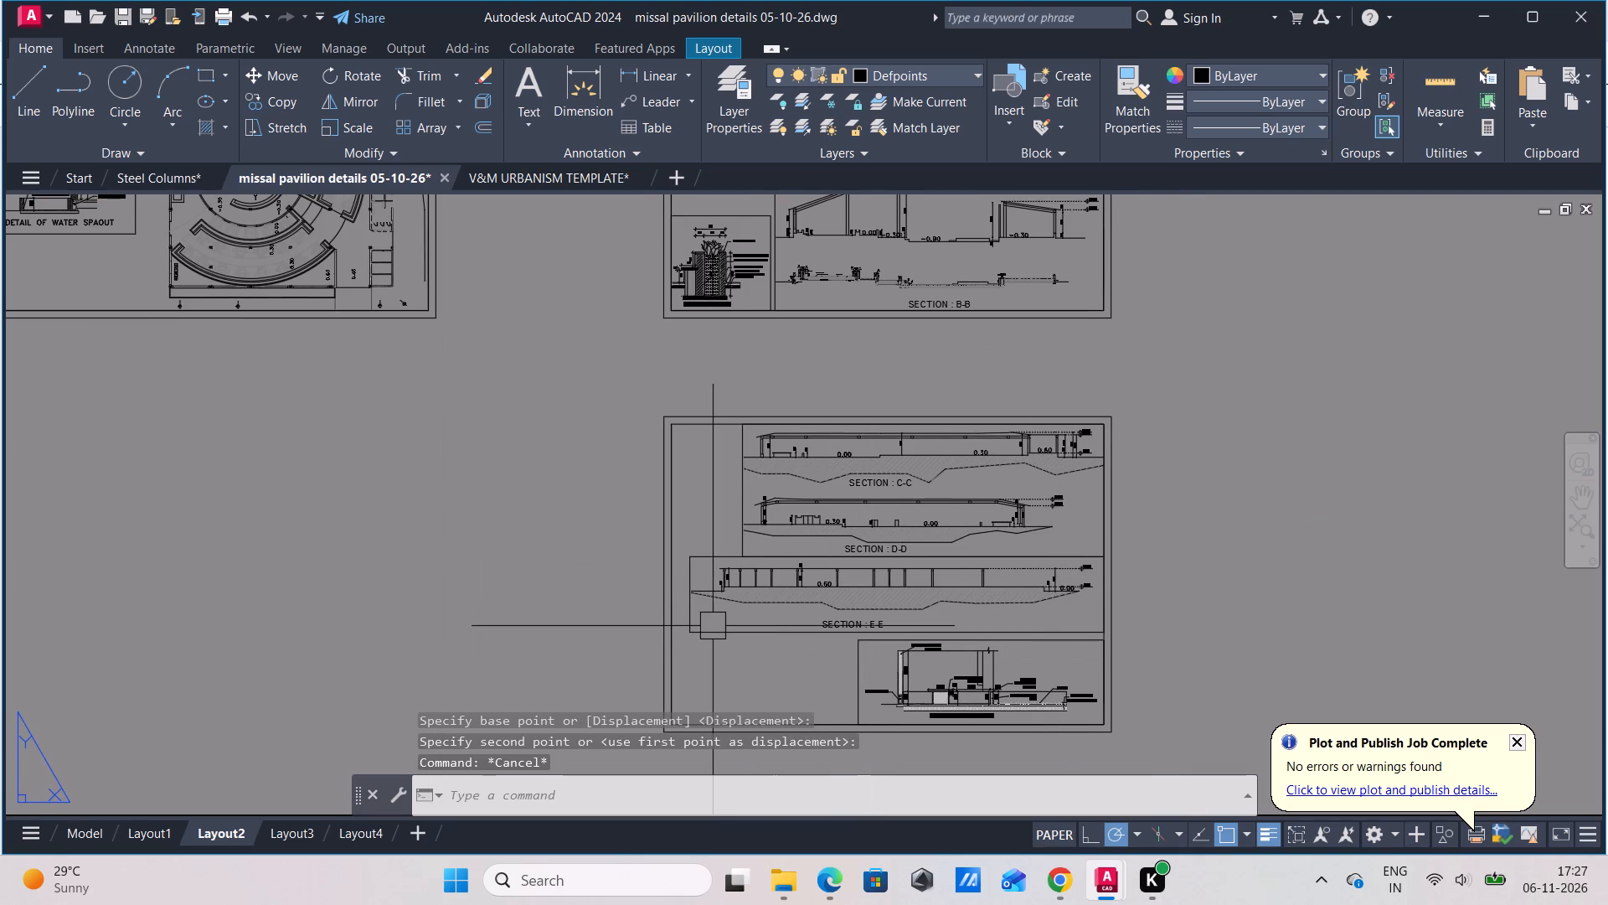
Stretch the Section E-E viewport's left edge inward, trimming the empty margin beside the section.
{"action": "scroll", "coordinate": [732, 612], "scroll_direction": "up", "scroll_amount": 3}
{"action": "scroll", "coordinate": [673, 566], "scroll_direction": "down", "scroll_amount": 1}
{"action": "middle_click_drag", "start_coordinate": [678, 571], "coordinate": [715, 624]}
{"action": "left_click", "coordinate": [643, 551]}
{"action": "left_click", "coordinate": [647, 529]}
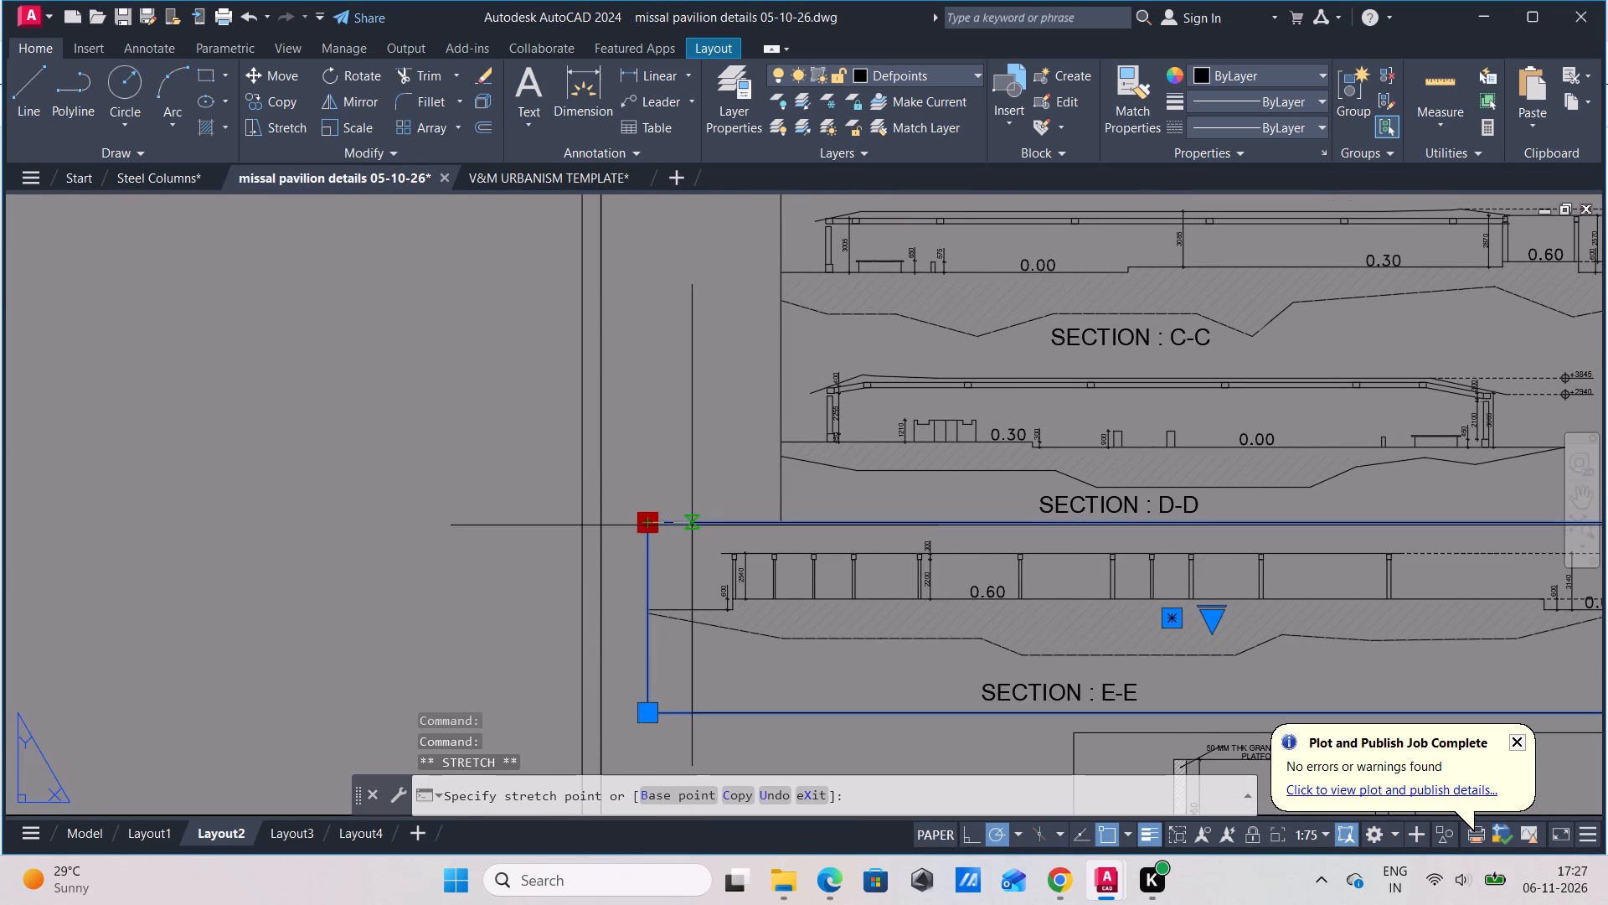
{"action": "left_click", "coordinate": [690, 522]}
Stretch the Section E-E viewport's right edge further inward, closer to the level markers.
{"action": "scroll", "coordinate": [692, 560], "scroll_direction": "down", "scroll_amount": 1}
{"action": "middle_click_drag", "start_coordinate": [683, 560], "coordinate": [467, 559]}
{"action": "scroll", "coordinate": [1061, 535], "scroll_direction": "up", "scroll_amount": 2}
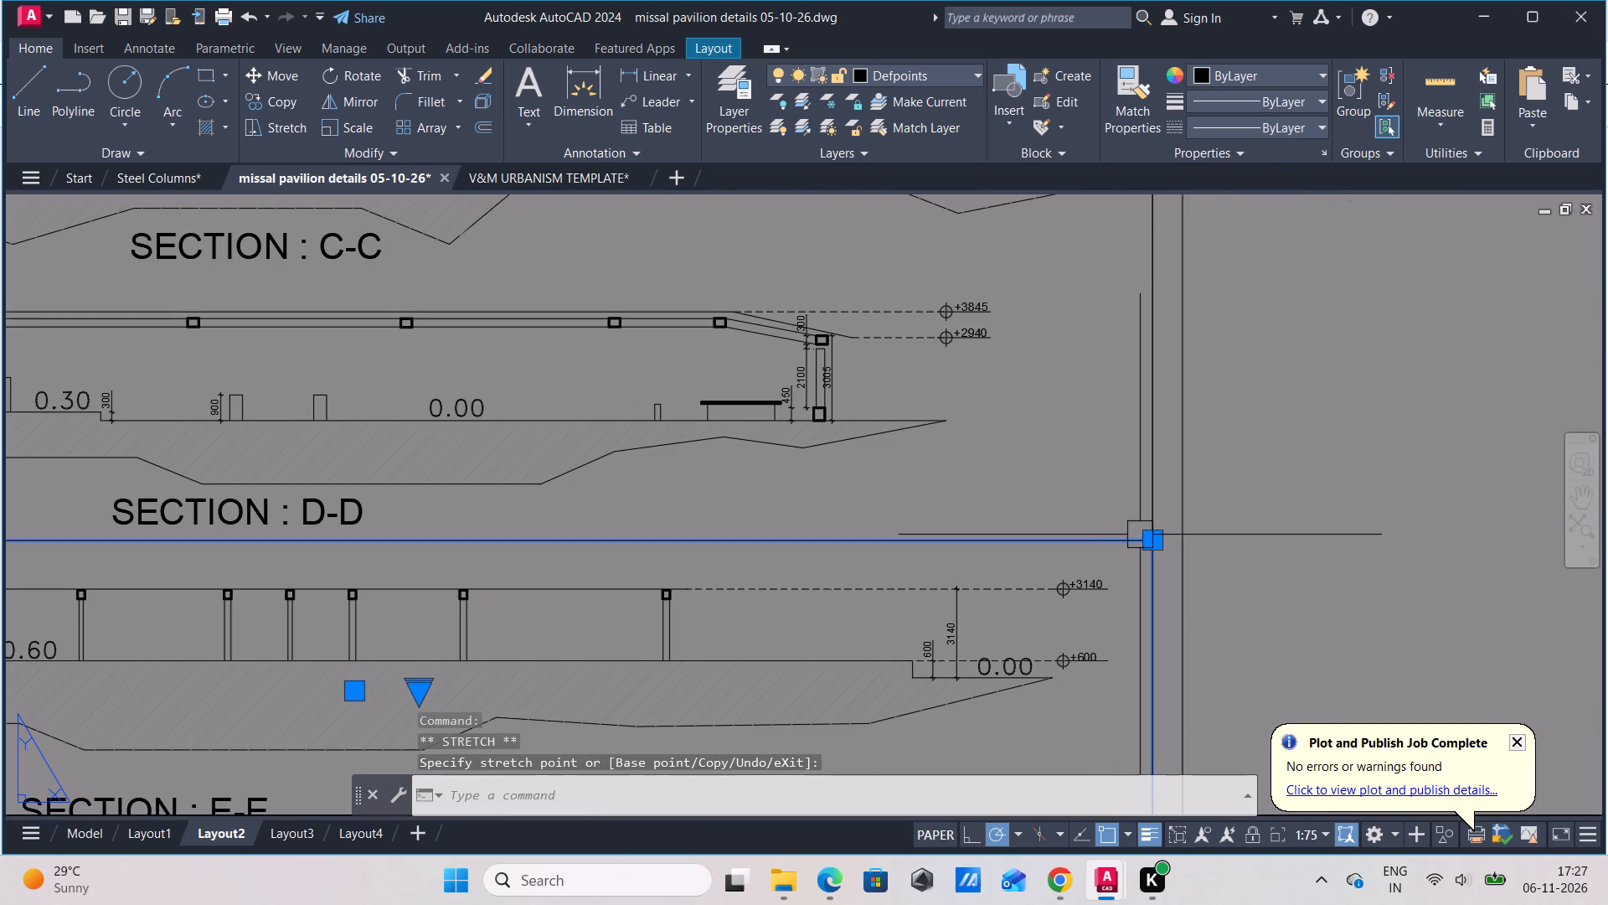
{"action": "left_click", "coordinate": [1158, 537]}
{"action": "left_click", "coordinate": [1125, 543]}
{"action": "scroll", "coordinate": [1098, 566], "scroll_direction": "down", "scroll_amount": 1}
{"action": "middle_click_drag", "start_coordinate": [1098, 566], "coordinate": [1085, 553]}
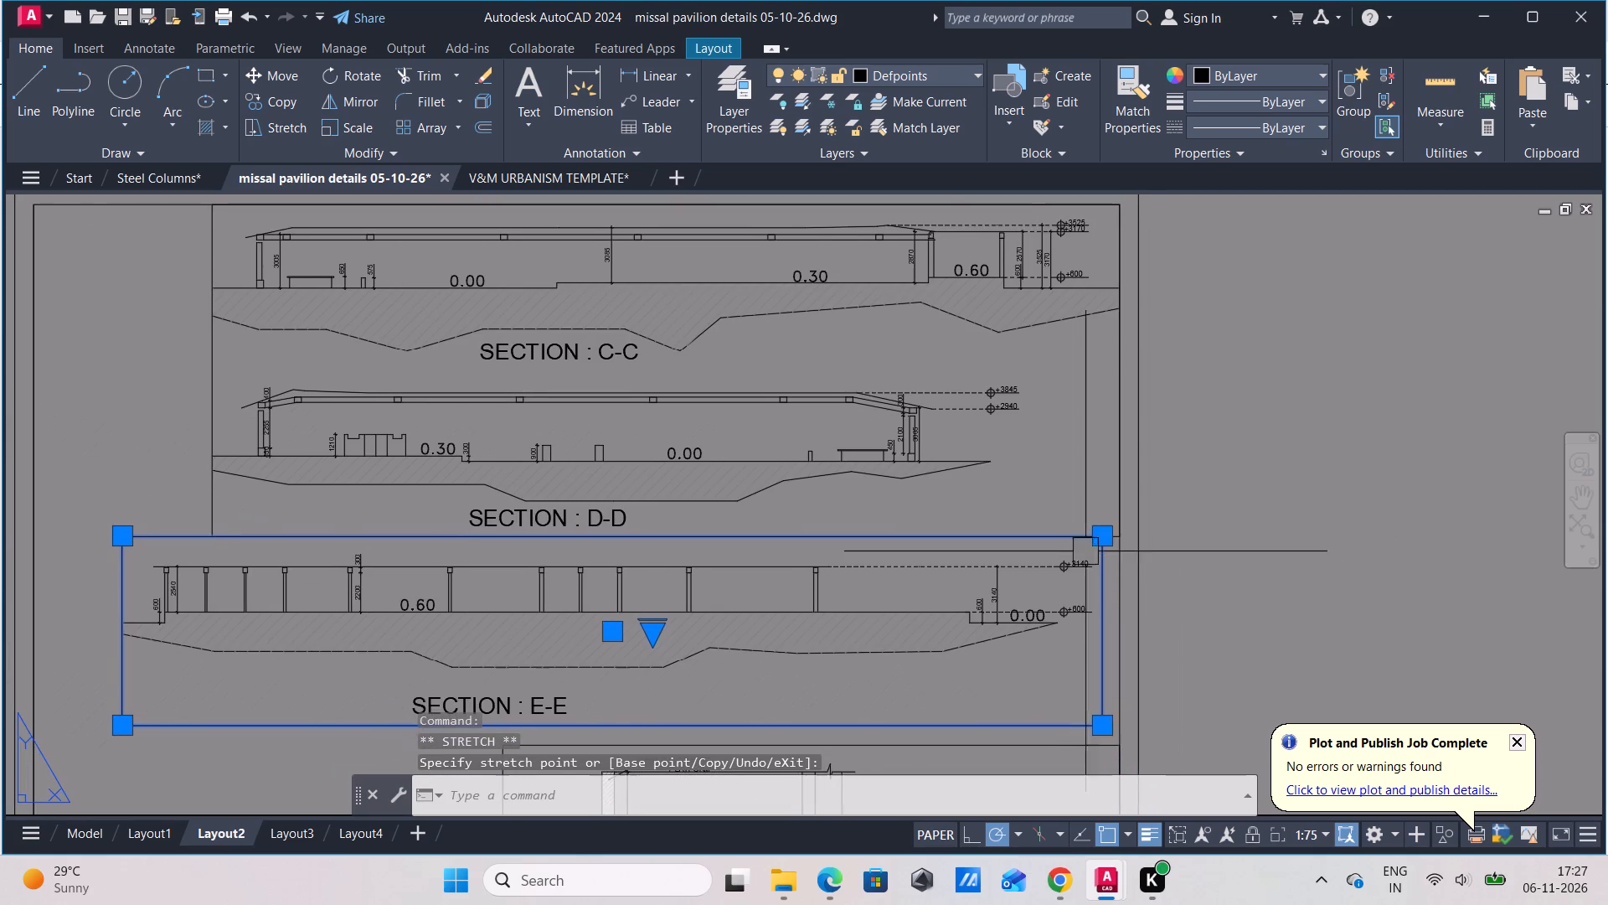
Move the Section E-E viewport by its upper right corner to the sheet's right inner border.
{"action": "scroll", "coordinate": [1108, 558], "scroll_direction": "up", "scroll_amount": 2}
{"action": "key", "text": "m"}
{"action": "key", "text": "space"}
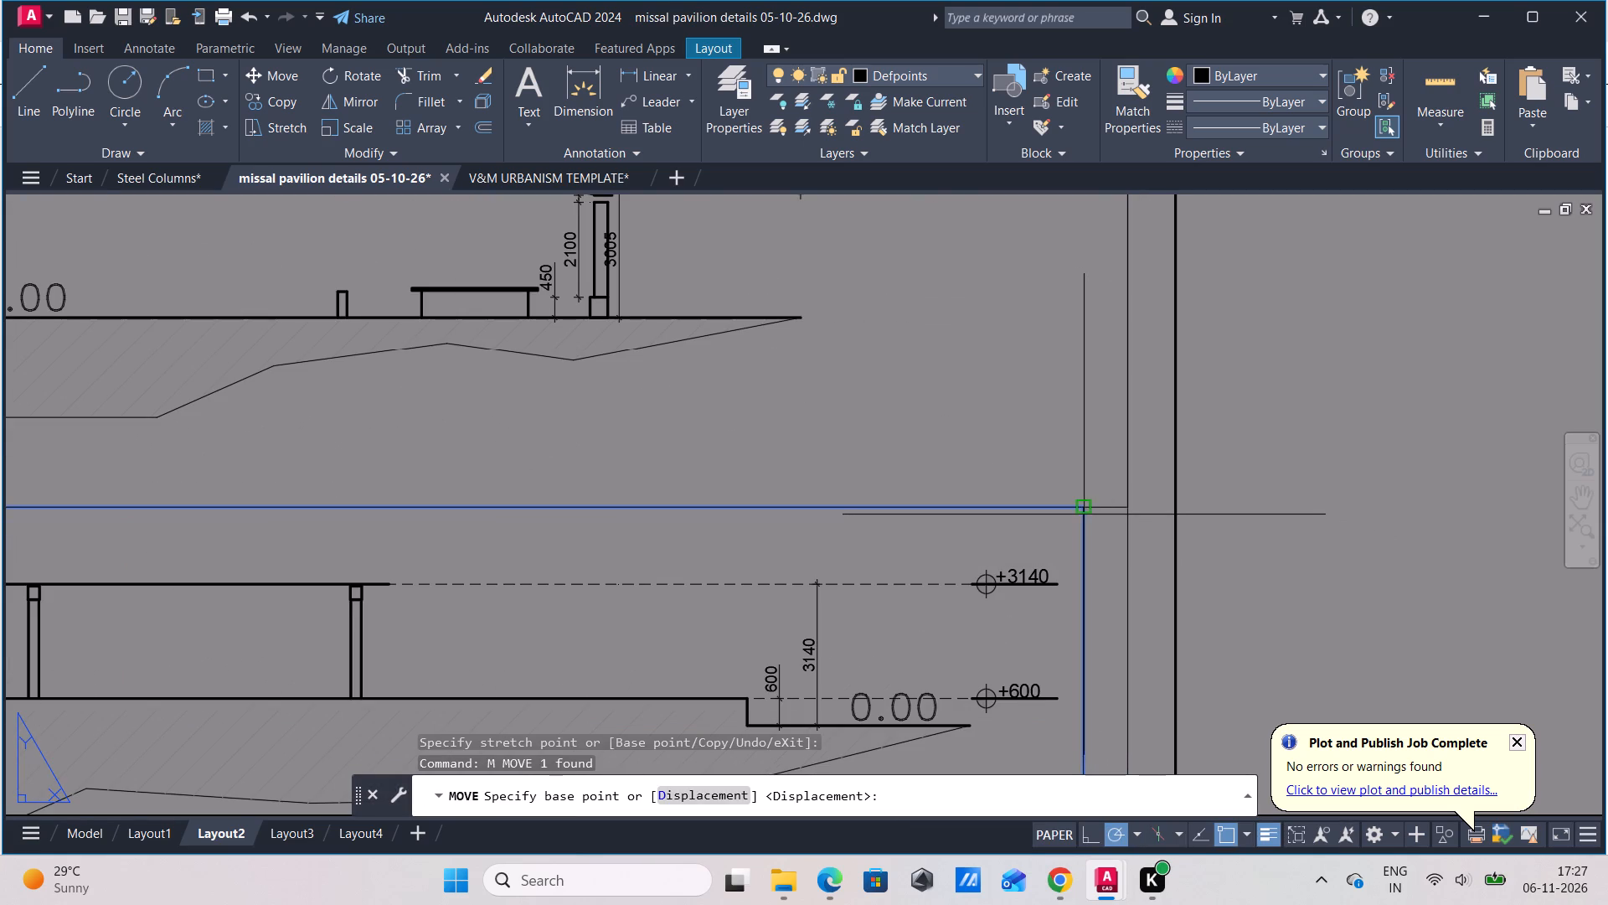
{"action": "left_click", "coordinate": [1081, 512]}
{"action": "left_click", "coordinate": [1126, 509]}
{"action": "scroll", "coordinate": [1066, 464], "scroll_direction": "down", "scroll_amount": 3}
{"action": "middle_click_drag", "start_coordinate": [1054, 525], "coordinate": [1077, 520]}
{"action": "key", "text": "Escape"}
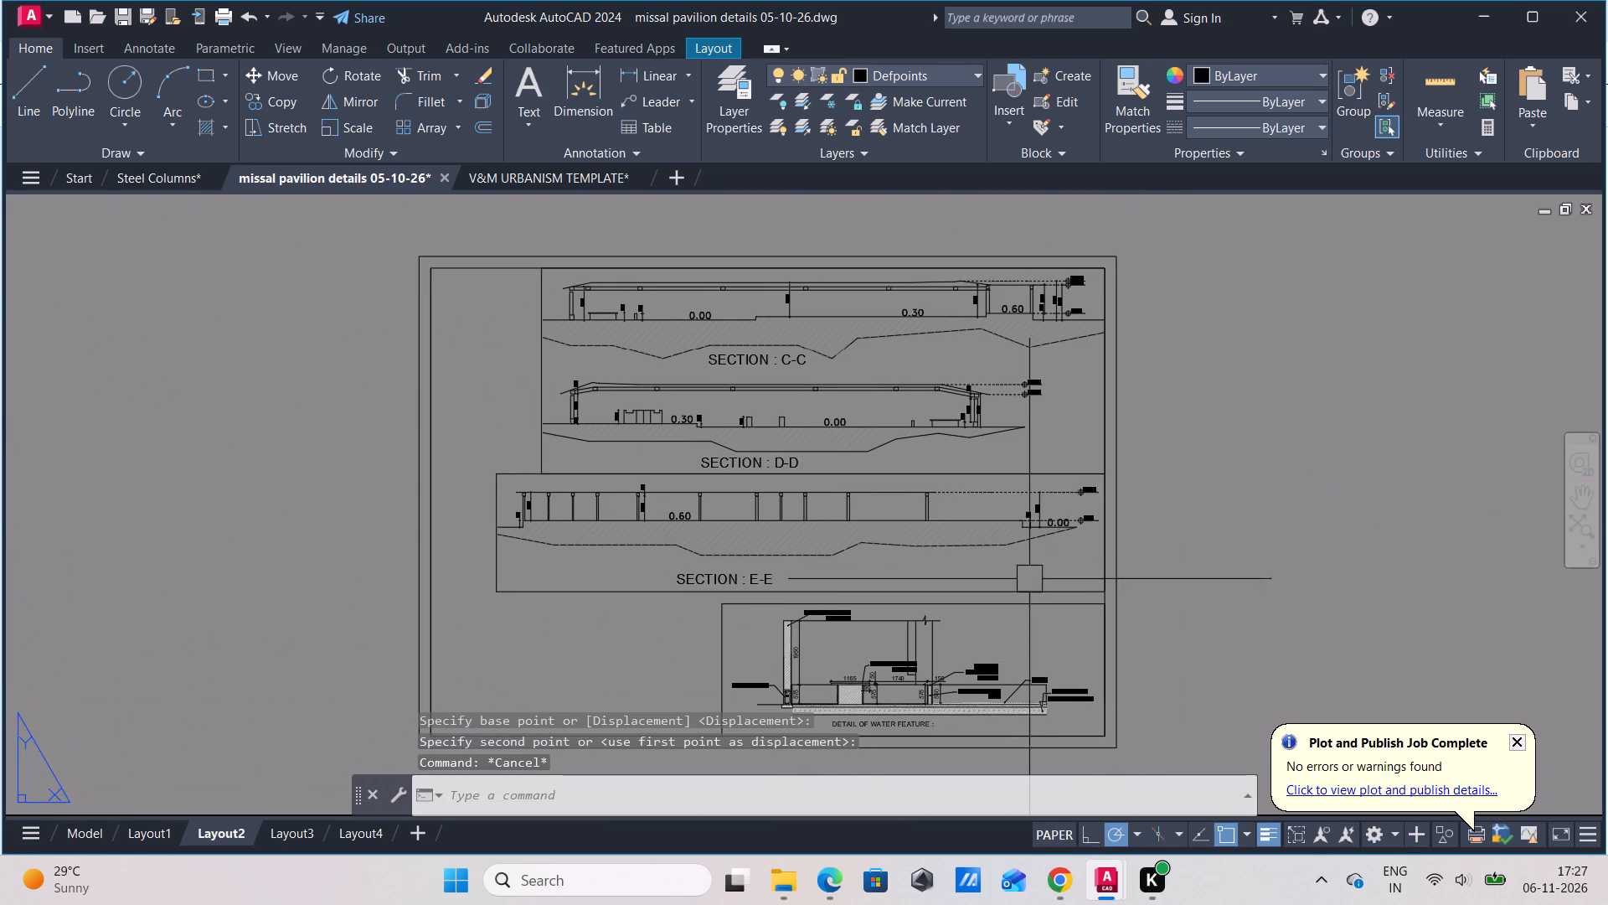
Check the overall arrangement of the plan and section sheets in Layout2.
{"action": "scroll", "coordinate": [1018, 626], "scroll_direction": "down", "scroll_amount": 1}
{"action": "scroll", "coordinate": [917, 665], "scroll_direction": "up", "scroll_amount": 2}
{"action": "key", "text": "Escape"}
{"action": "scroll", "coordinate": [963, 627], "scroll_direction": "down", "scroll_amount": 2}
{"action": "middle_click", "coordinate": [963, 627]}
{"action": "scroll", "coordinate": [957, 615], "scroll_direction": "down", "scroll_amount": 1}
{"action": "middle_click_drag", "start_coordinate": [952, 627], "coordinate": [961, 645]}
{"action": "key", "text": "Escape"}
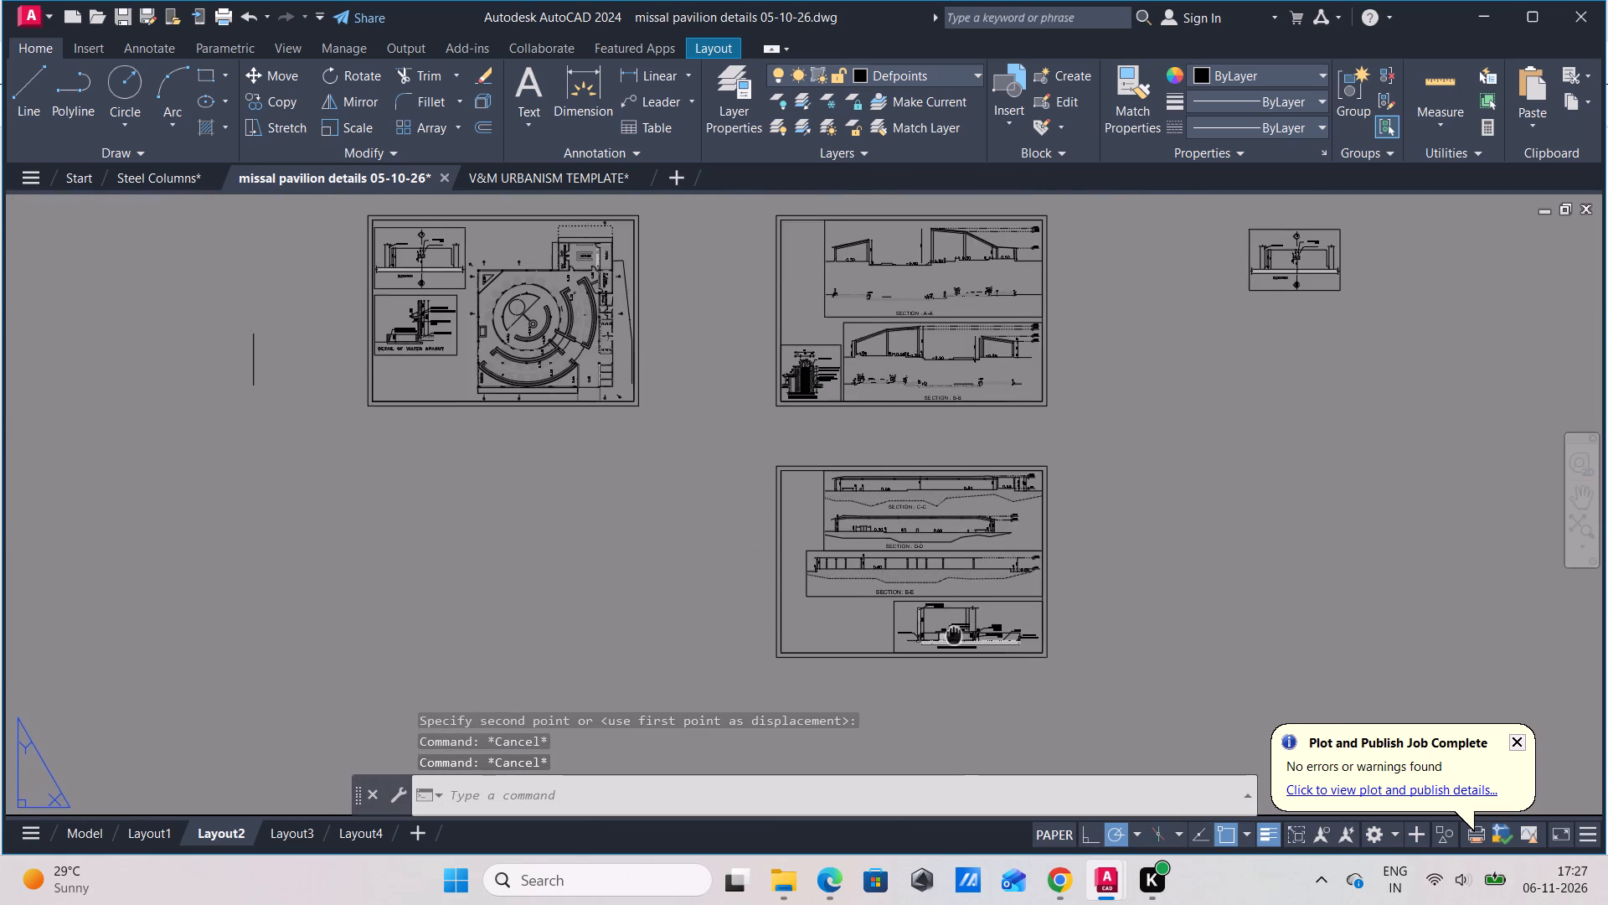
{"action": "middle_click_drag", "start_coordinate": [961, 645], "coordinate": [976, 675]}
{"action": "scroll", "coordinate": [936, 630], "scroll_direction": "down", "scroll_amount": 1}
{"action": "key", "text": "Escape"}
Stretch the planter detail viewport's right edge outward to meet the left edge of the Section B-B viewport.
{"action": "scroll", "coordinate": [984, 493], "scroll_direction": "up", "scroll_amount": 2}
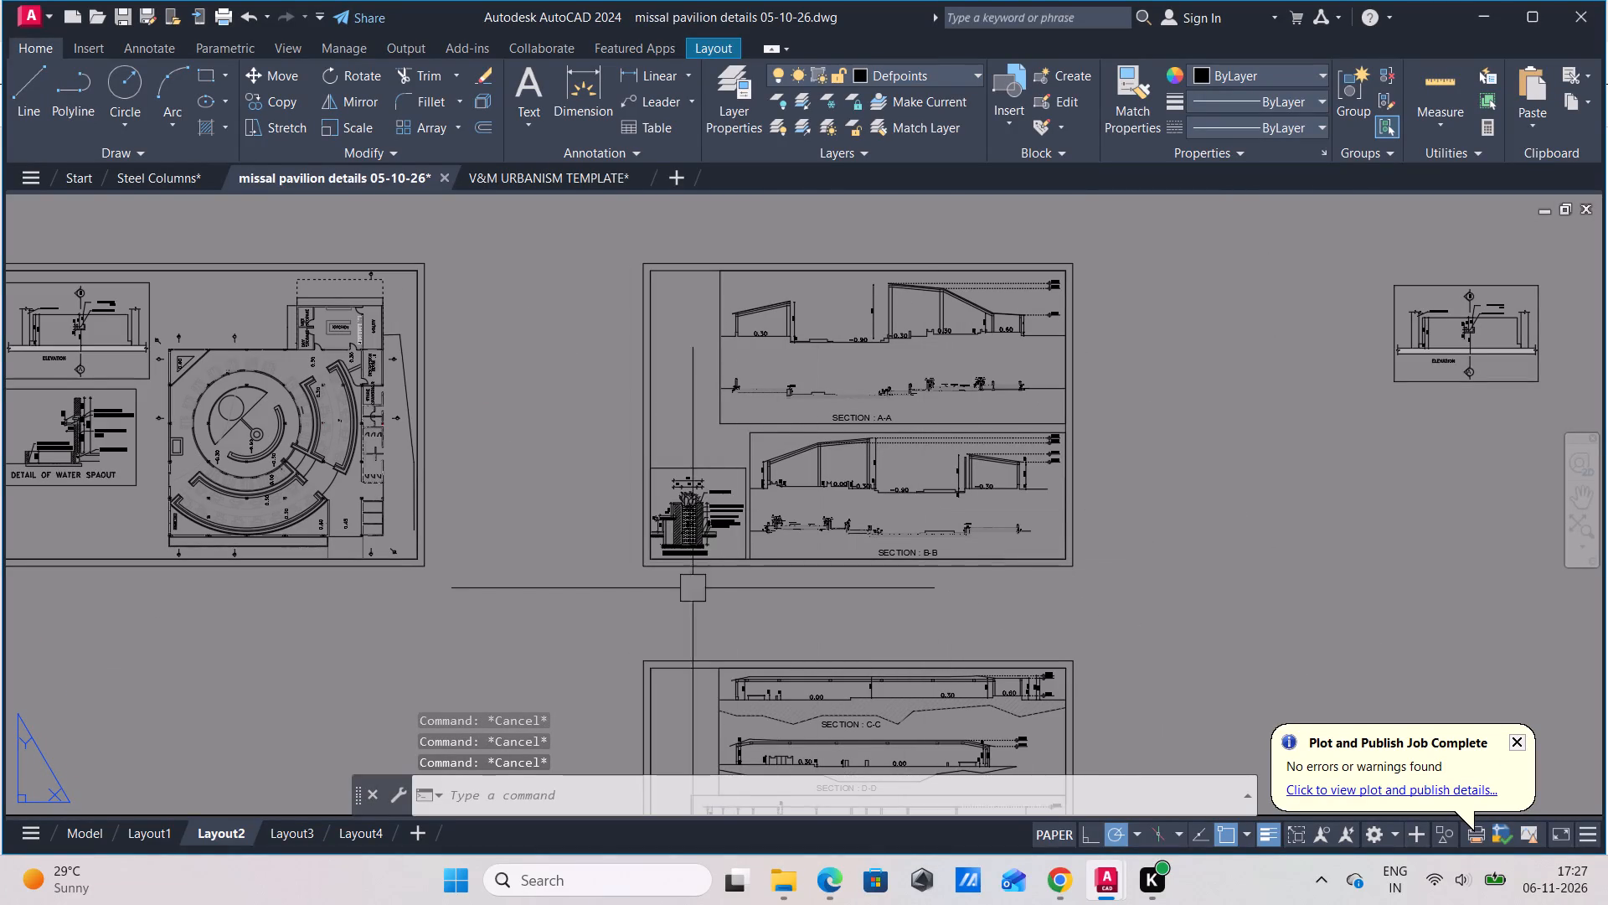
{"action": "scroll", "coordinate": [709, 537], "scroll_direction": "up", "scroll_amount": 3}
{"action": "scroll", "coordinate": [699, 547], "scroll_direction": "down", "scroll_amount": 1}
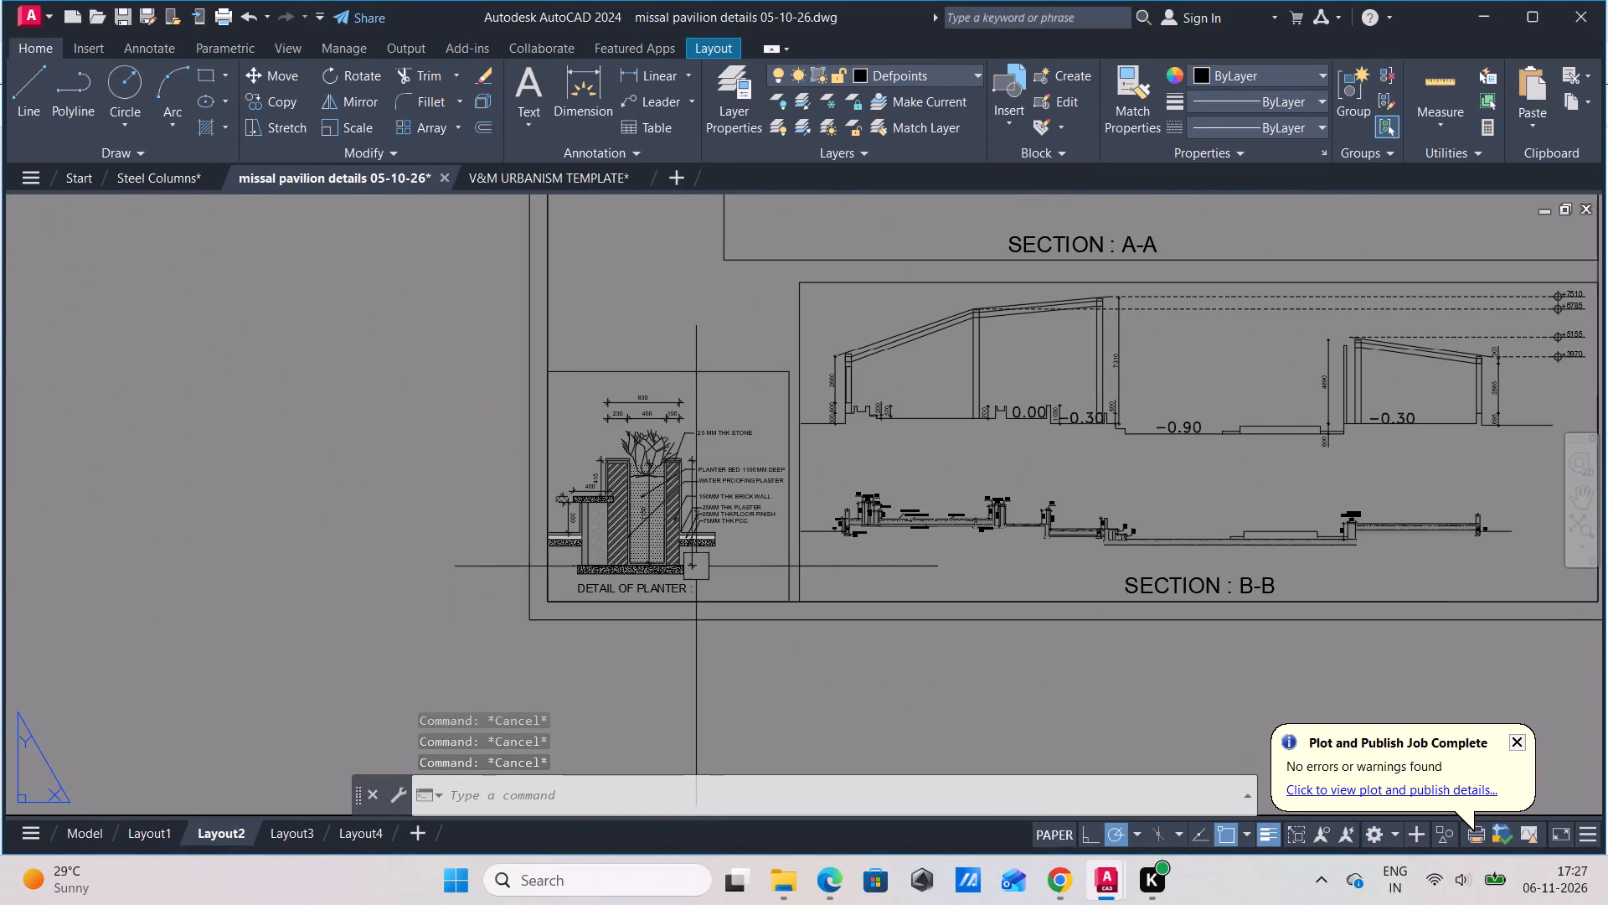
{"action": "middle_click_drag", "start_coordinate": [696, 569], "coordinate": [734, 633]}
{"action": "scroll", "coordinate": [730, 627], "scroll_direction": "up", "scroll_amount": 1}
{"action": "double_click", "coordinate": [772, 628]}
{"action": "middle_click_drag", "start_coordinate": [769, 625], "coordinate": [781, 624]}
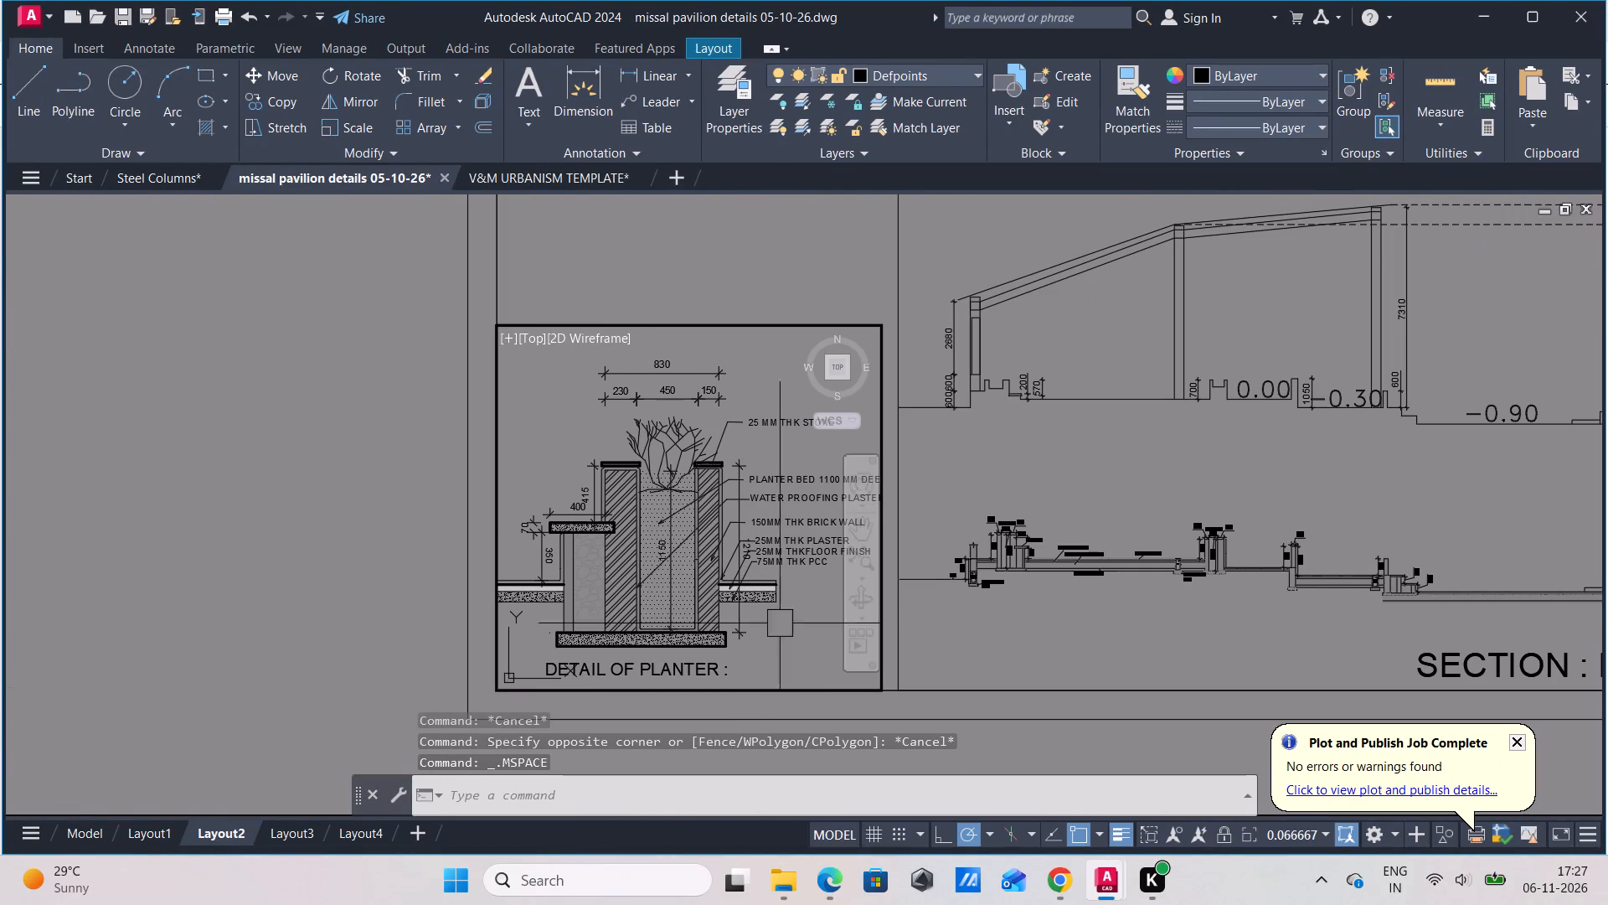
{"action": "double_click", "coordinate": [354, 590]}
{"action": "key", "text": "Escape"}
{"action": "left_click", "coordinate": [858, 323]}
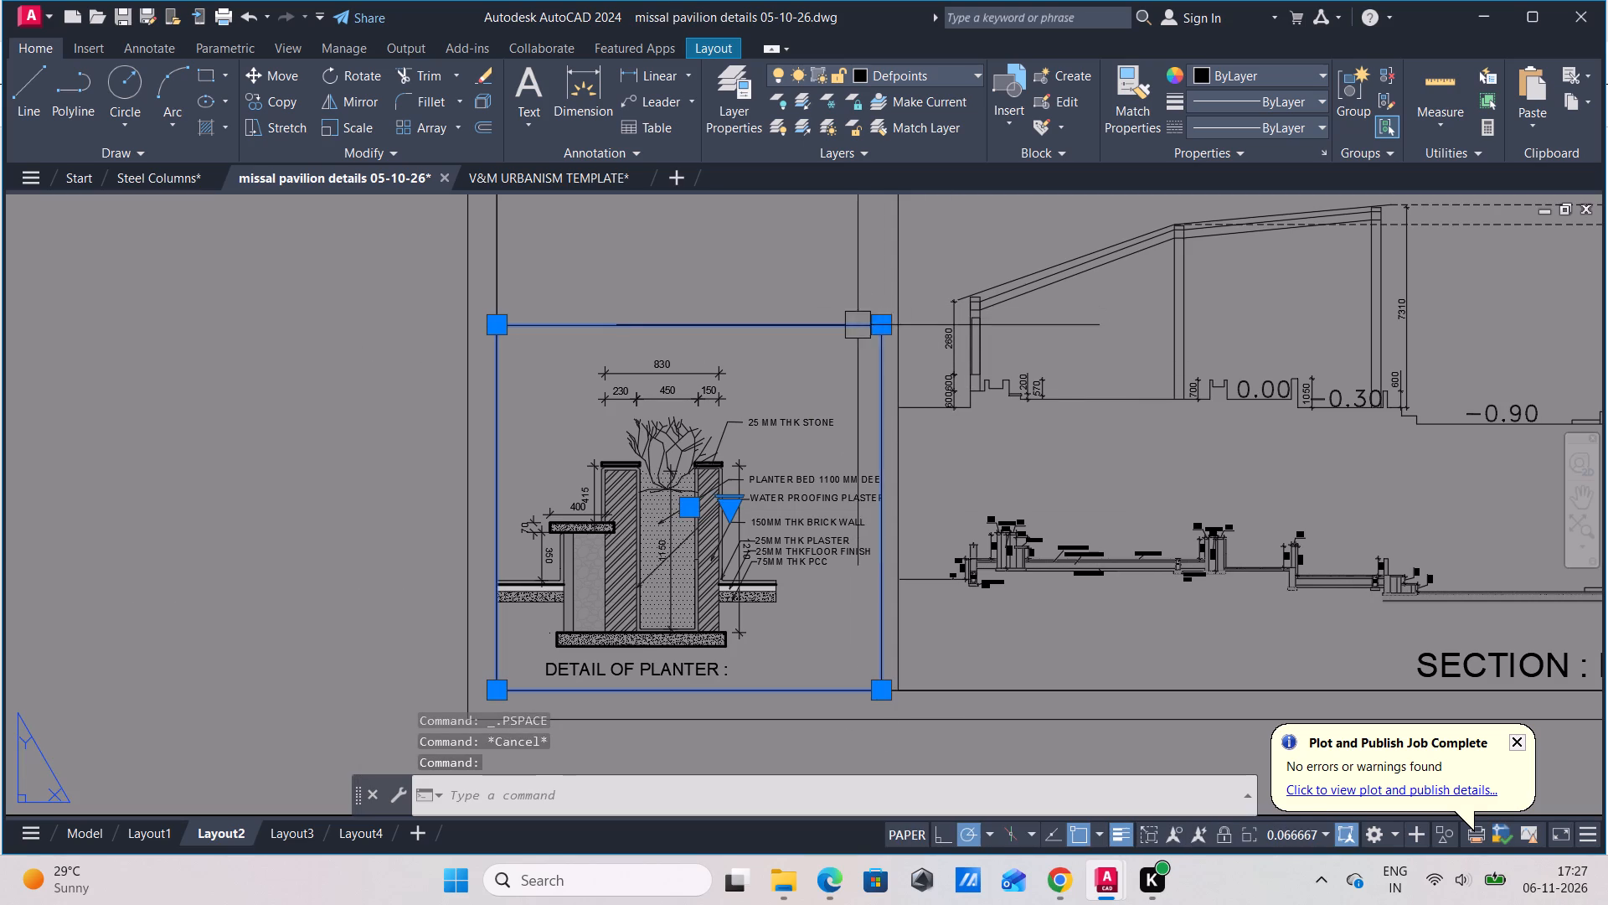
{"action": "left_click", "coordinate": [877, 325]}
{"action": "left_click", "coordinate": [901, 325]}
{"action": "key", "text": "Escape"}
Review the plan and section sheets, then examine viewport alignment on the sheet with Sections C-C, D-D, E-E and the water feature detail.
{"action": "scroll", "coordinate": [609, 478], "scroll_direction": "down", "scroll_amount": 3}
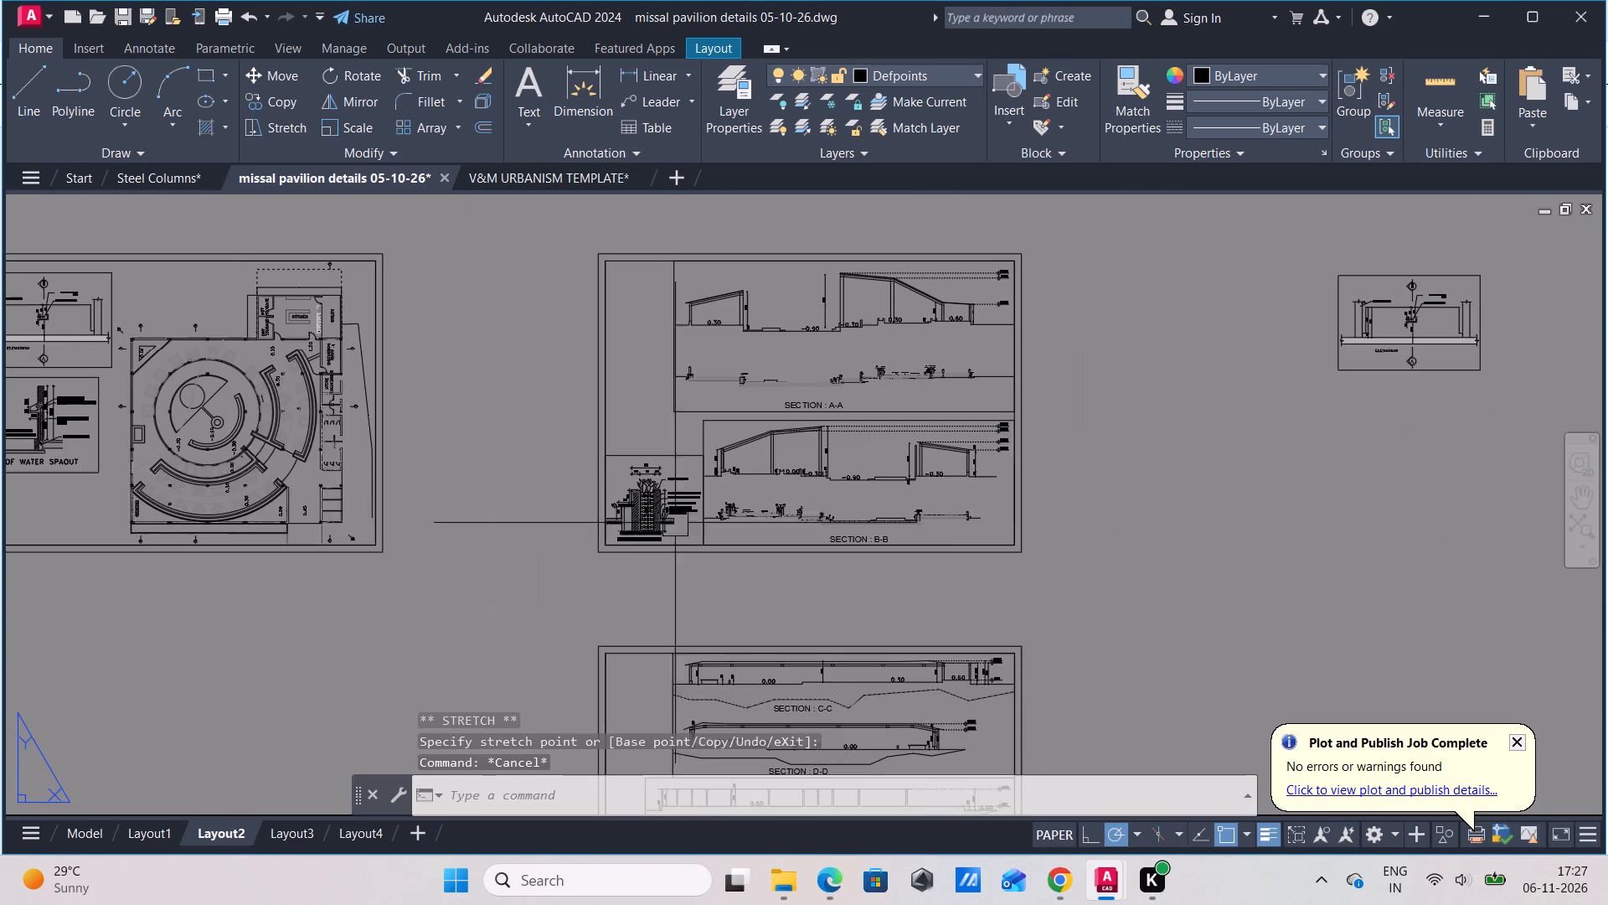
{"action": "middle_click_drag", "start_coordinate": [689, 533], "coordinate": [706, 547]}
{"action": "middle_click_drag", "start_coordinate": [532, 588], "coordinate": [634, 595]}
{"action": "key", "text": "Escape"}
{"action": "middle_click_drag", "start_coordinate": [523, 596], "coordinate": [544, 606]}
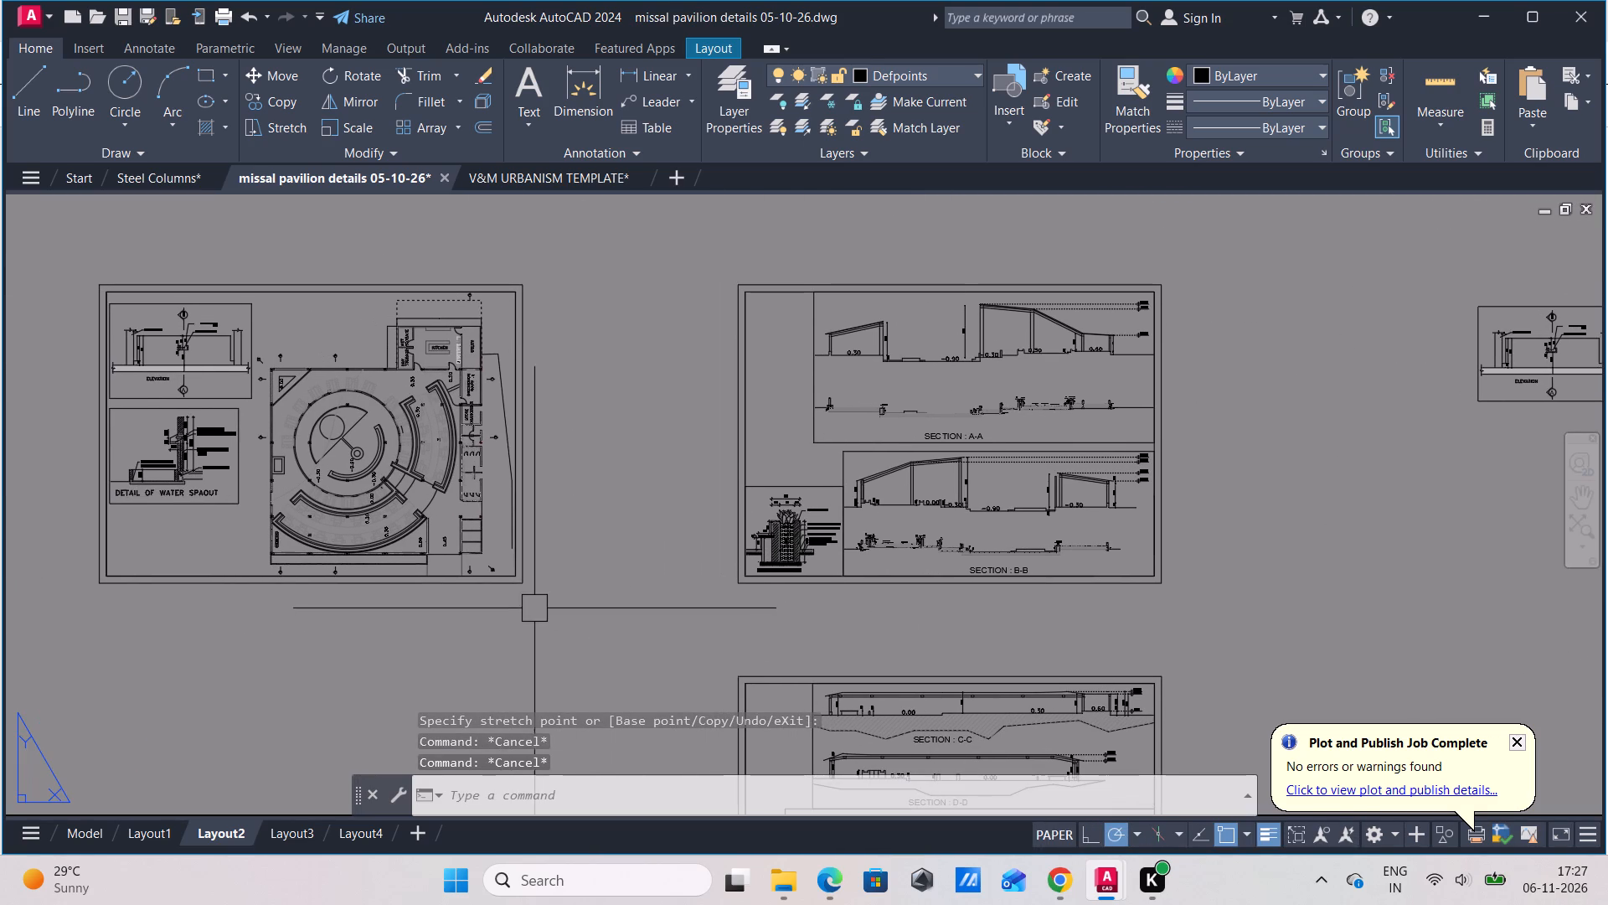
{"action": "middle_click_drag", "start_coordinate": [554, 605], "coordinate": [598, 607]}
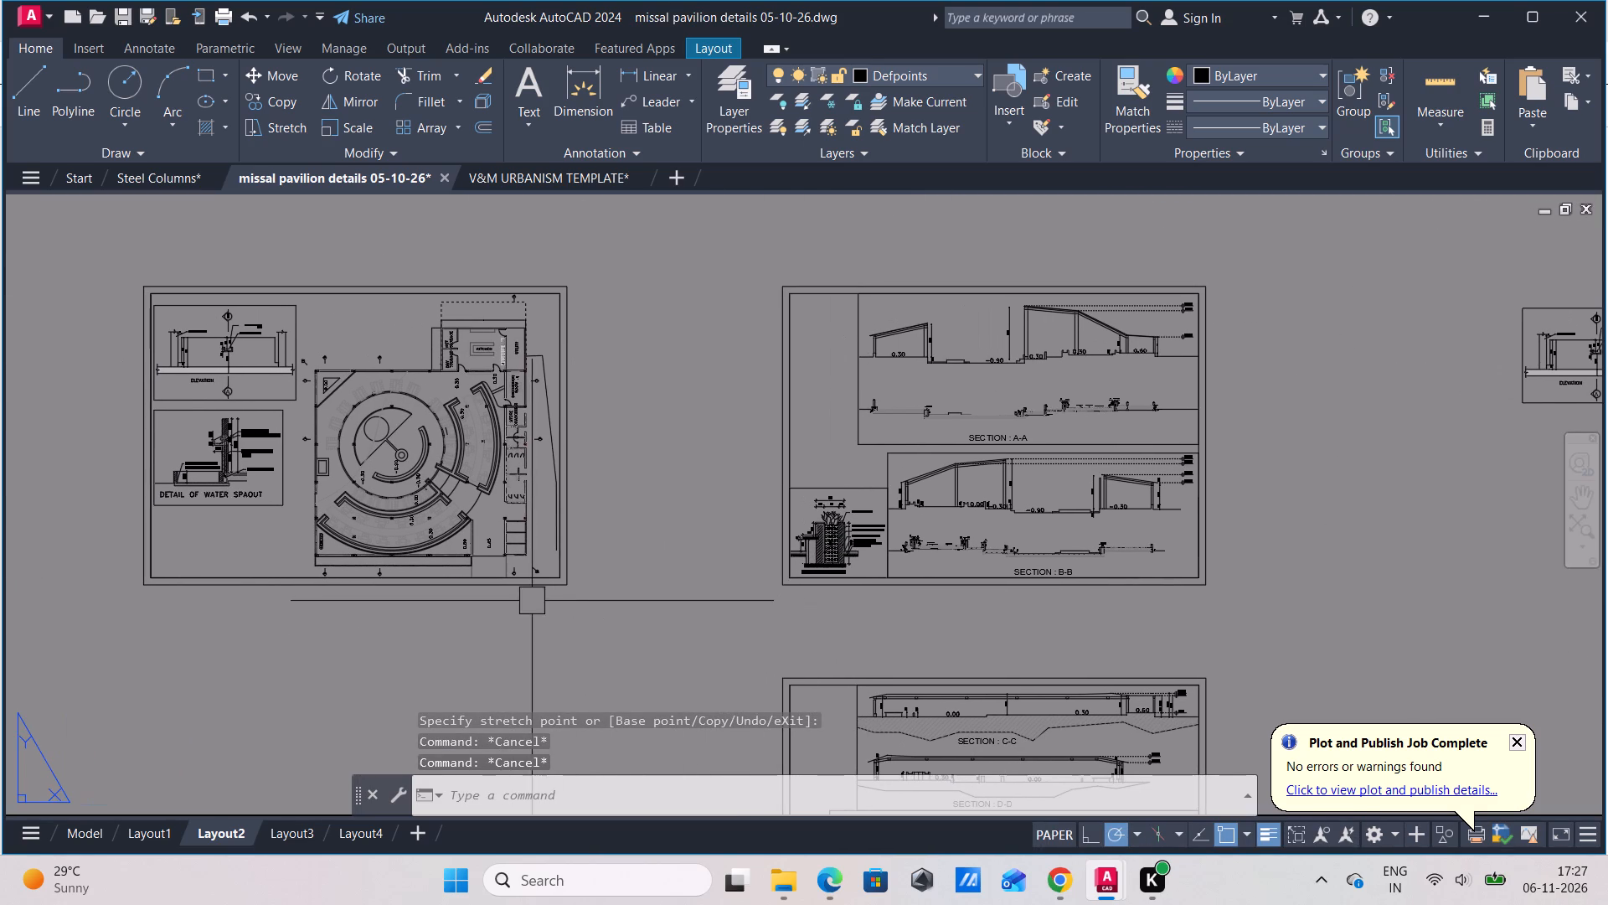
{"action": "scroll", "coordinate": [560, 561], "scroll_direction": "down", "scroll_amount": 2}
{"action": "middle_click_drag", "start_coordinate": [566, 576], "coordinate": [561, 542]}
{"action": "scroll", "coordinate": [749, 587], "scroll_direction": "up", "scroll_amount": 2}
{"action": "scroll", "coordinate": [656, 594], "scroll_direction": "down", "scroll_amount": 1}
{"action": "middle_click_drag", "start_coordinate": [656, 587], "coordinate": [663, 564]}
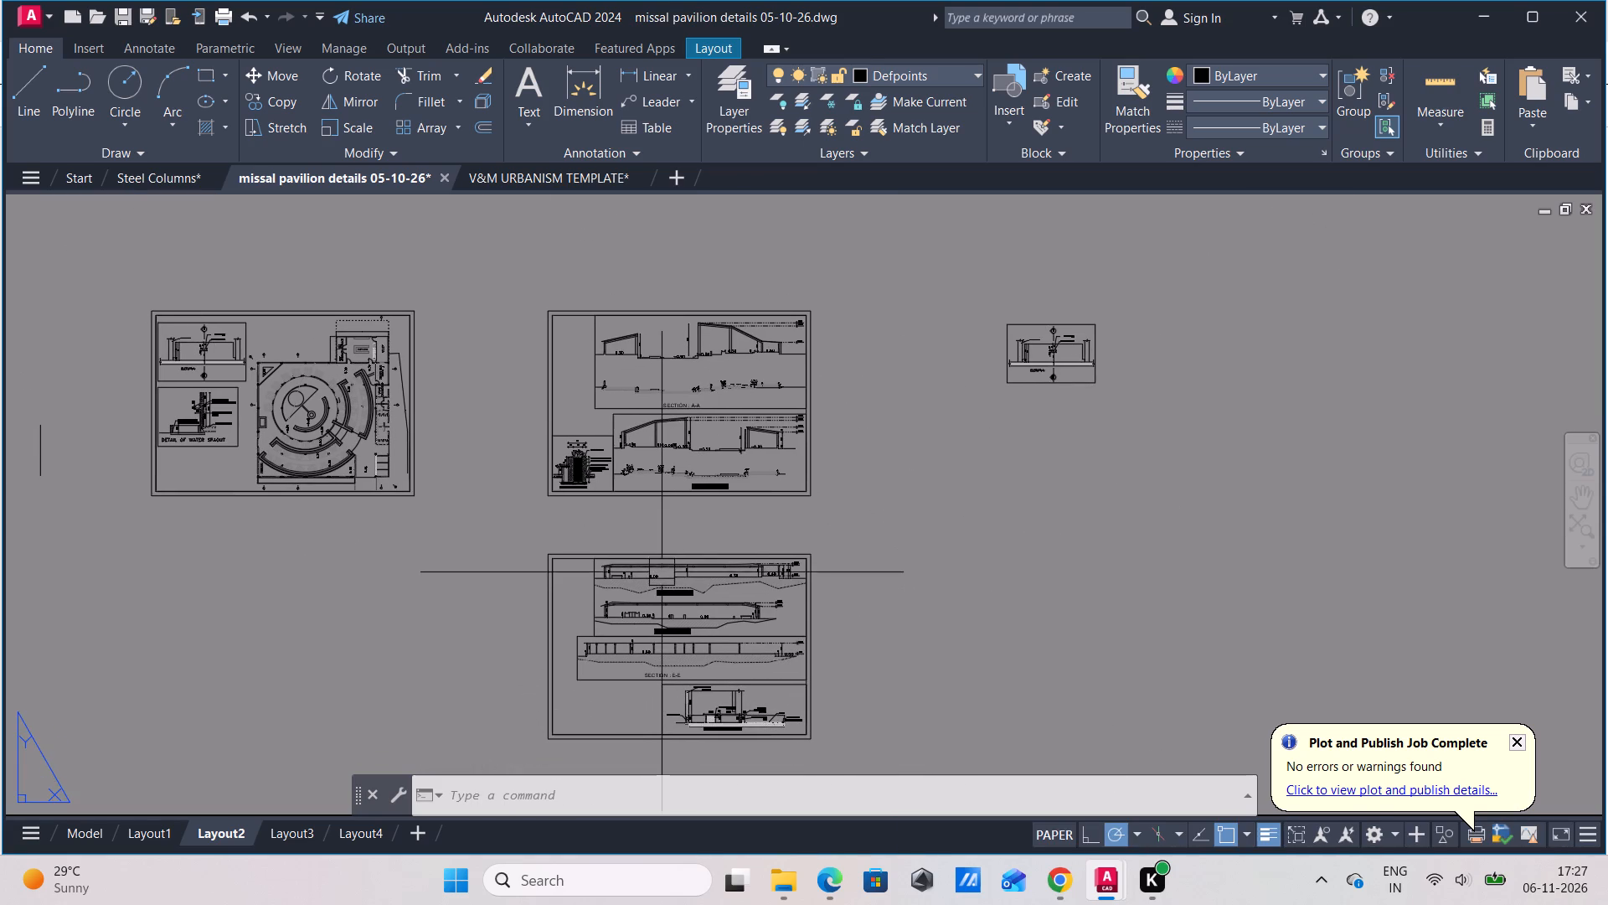
{"action": "middle_click_drag", "start_coordinate": [664, 597], "coordinate": [686, 582]}
{"action": "scroll", "coordinate": [668, 642], "scroll_direction": "up", "scroll_amount": 2}
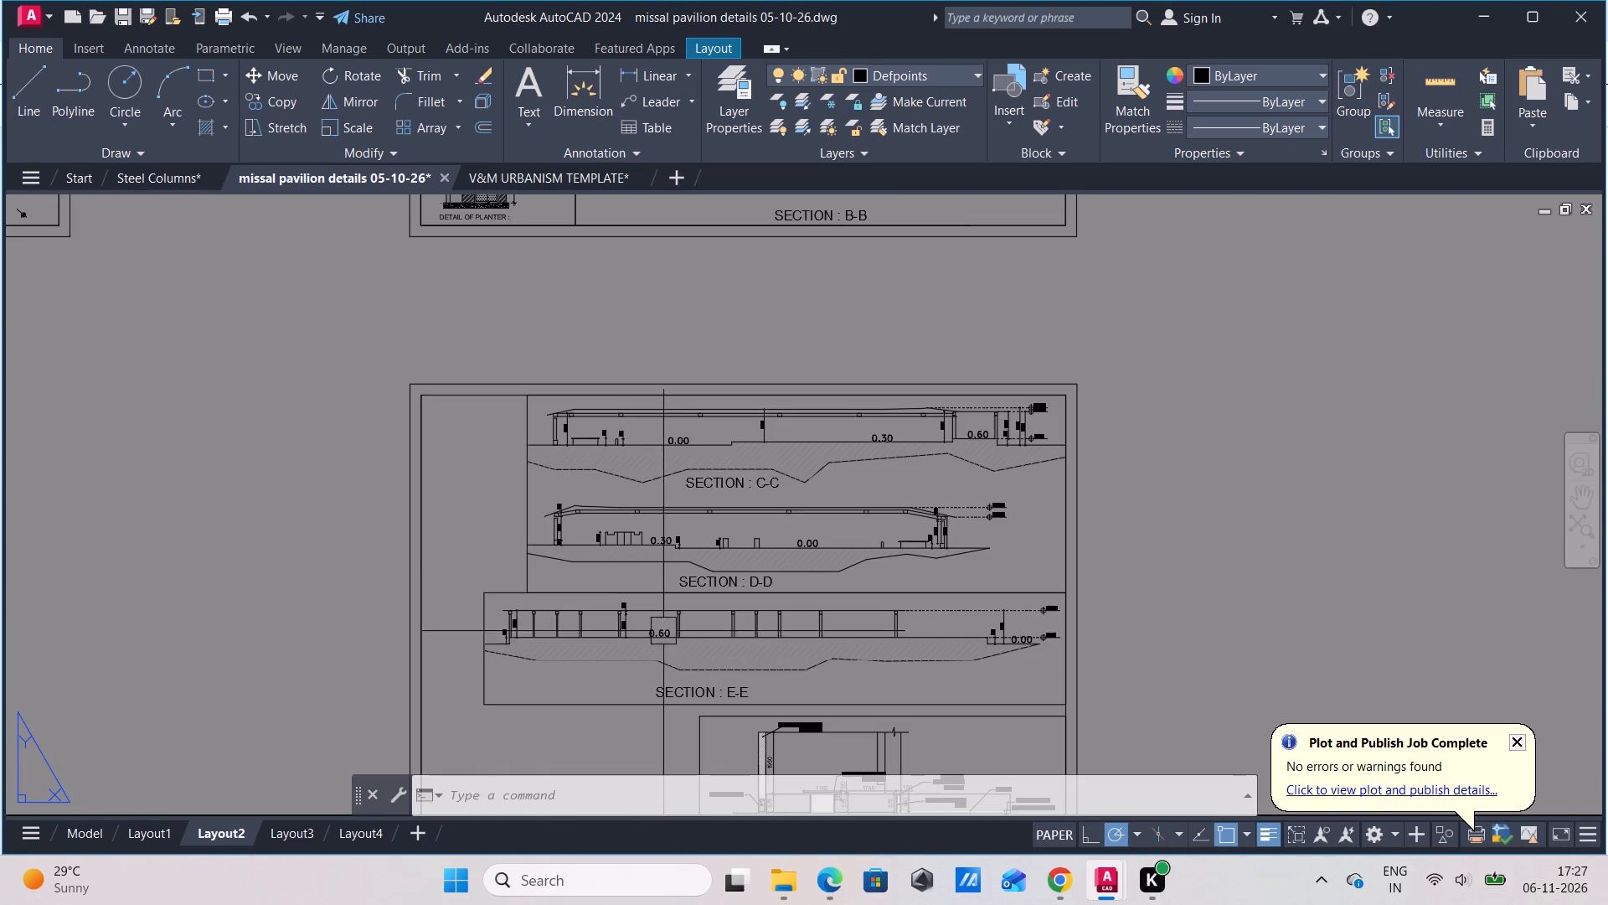
{"action": "scroll", "coordinate": [633, 525], "scroll_direction": "up", "scroll_amount": 3}
{"action": "scroll", "coordinate": [629, 540], "scroll_direction": "down", "scroll_amount": 2}
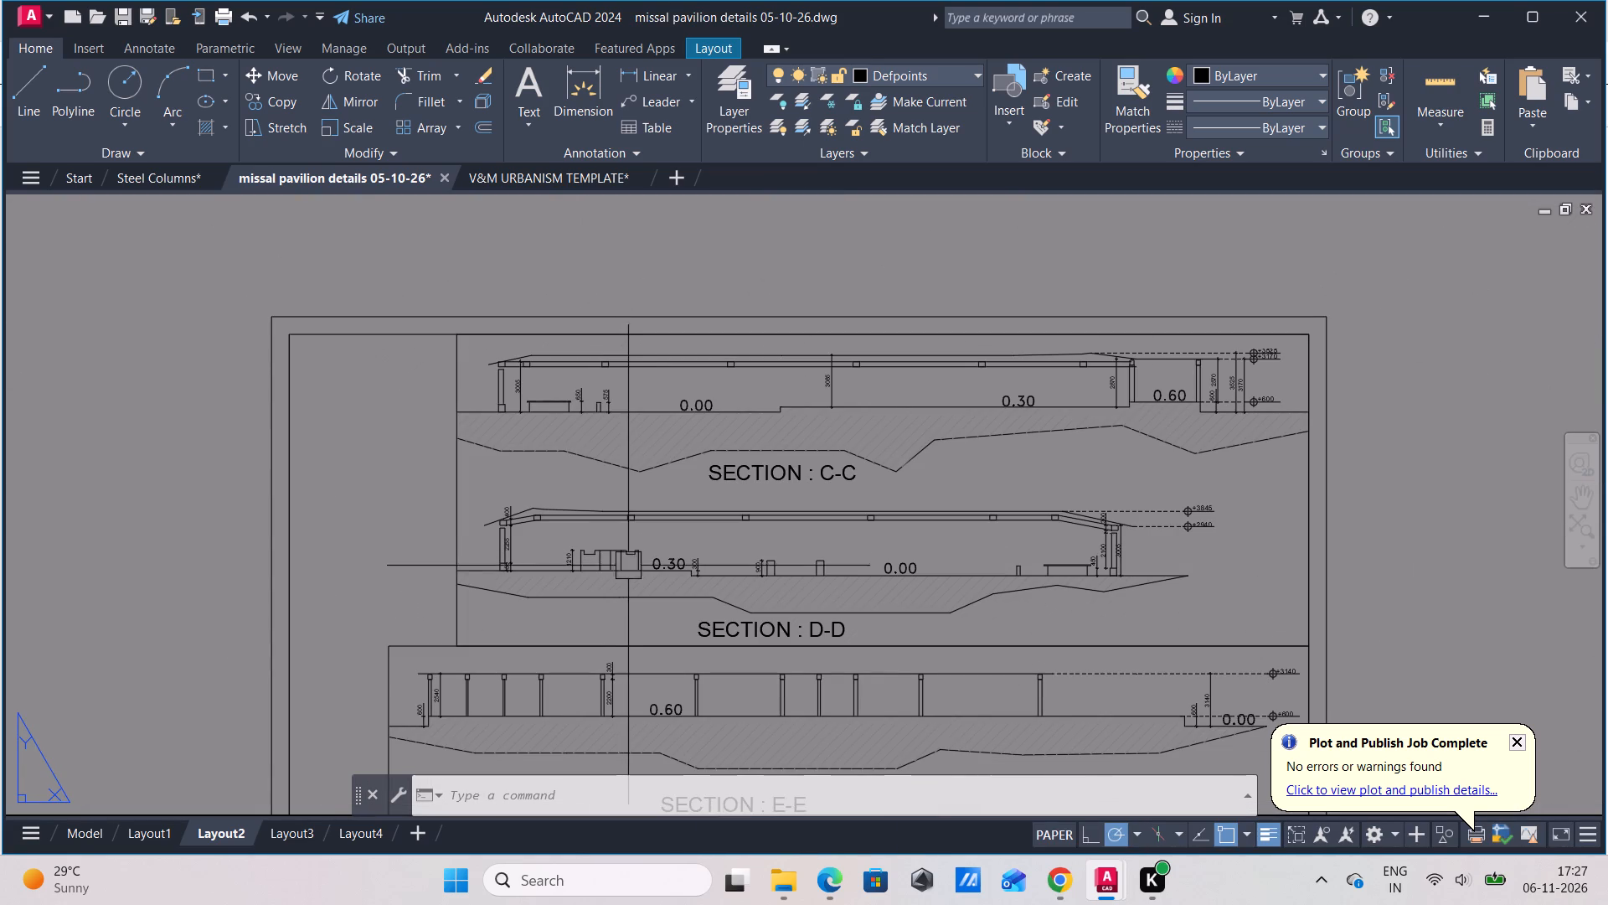
{"action": "middle_click_drag", "start_coordinate": [633, 580], "coordinate": [635, 540]}
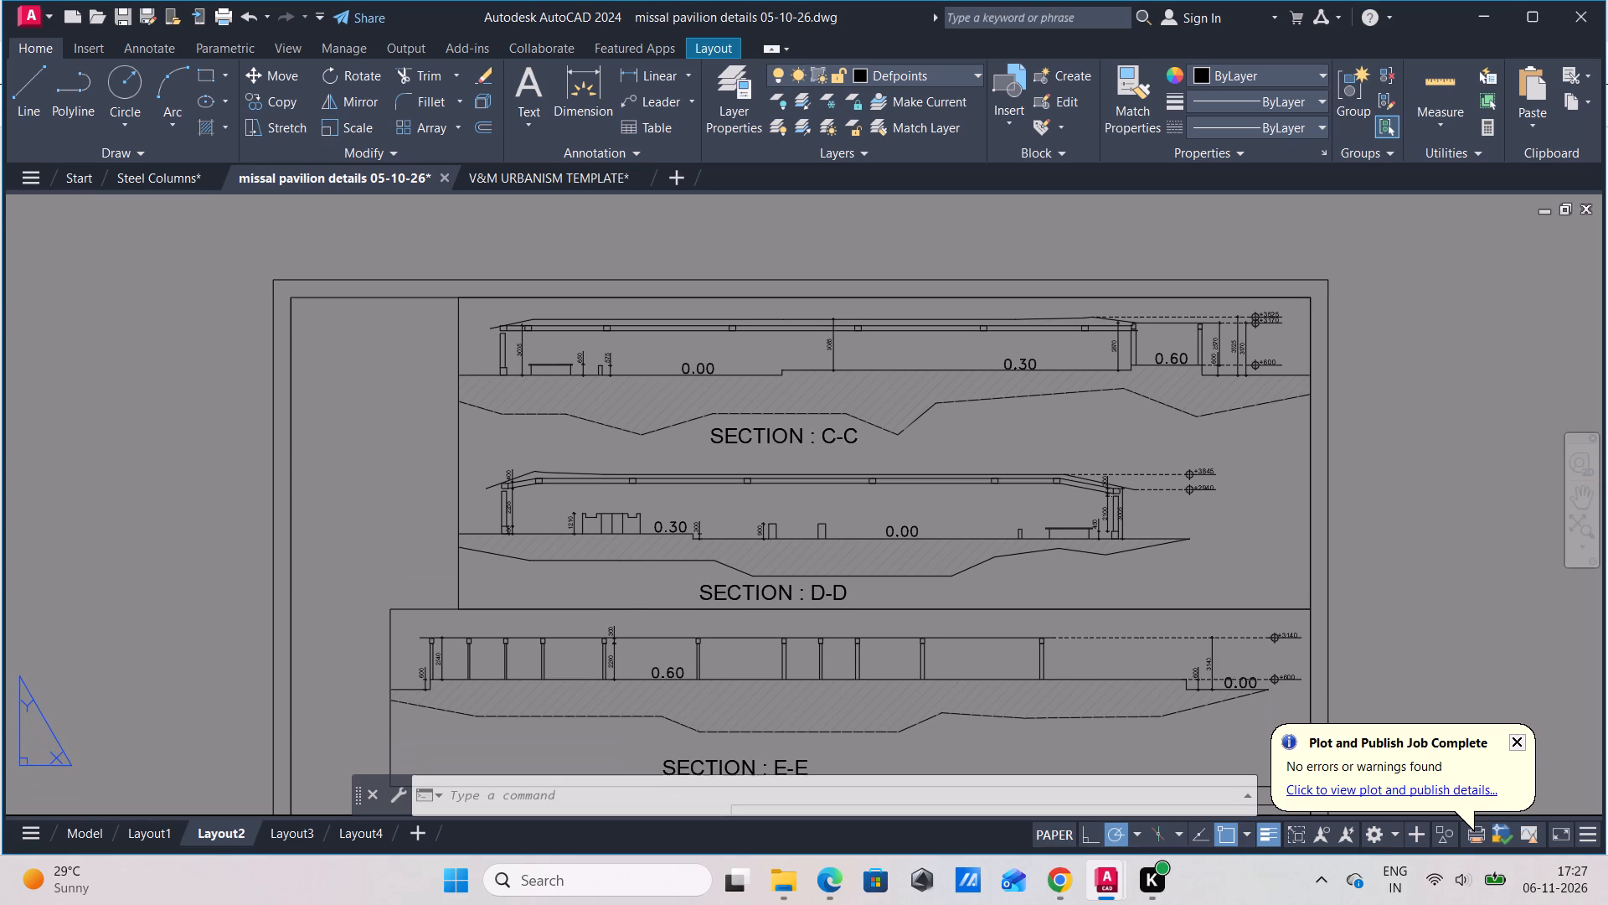
{"action": "middle_click_drag", "start_coordinate": [635, 540], "coordinate": [644, 504]}
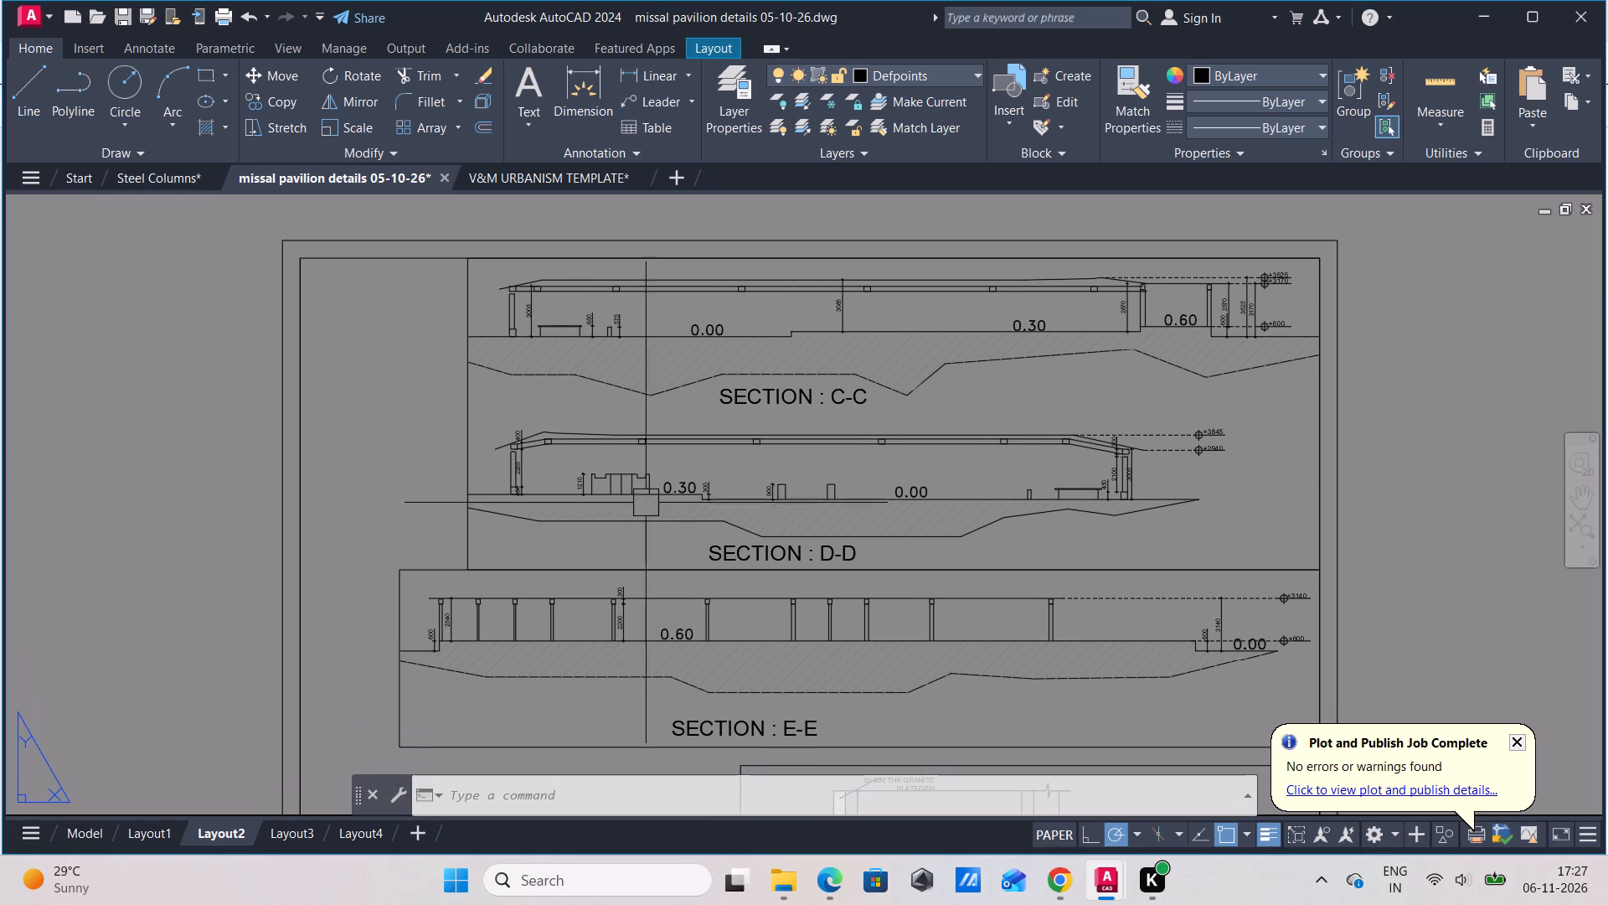
{"action": "scroll", "coordinate": [815, 468], "scroll_direction": "down", "scroll_amount": 2}
{"action": "scroll", "coordinate": [914, 496], "scroll_direction": "up", "scroll_amount": 2}
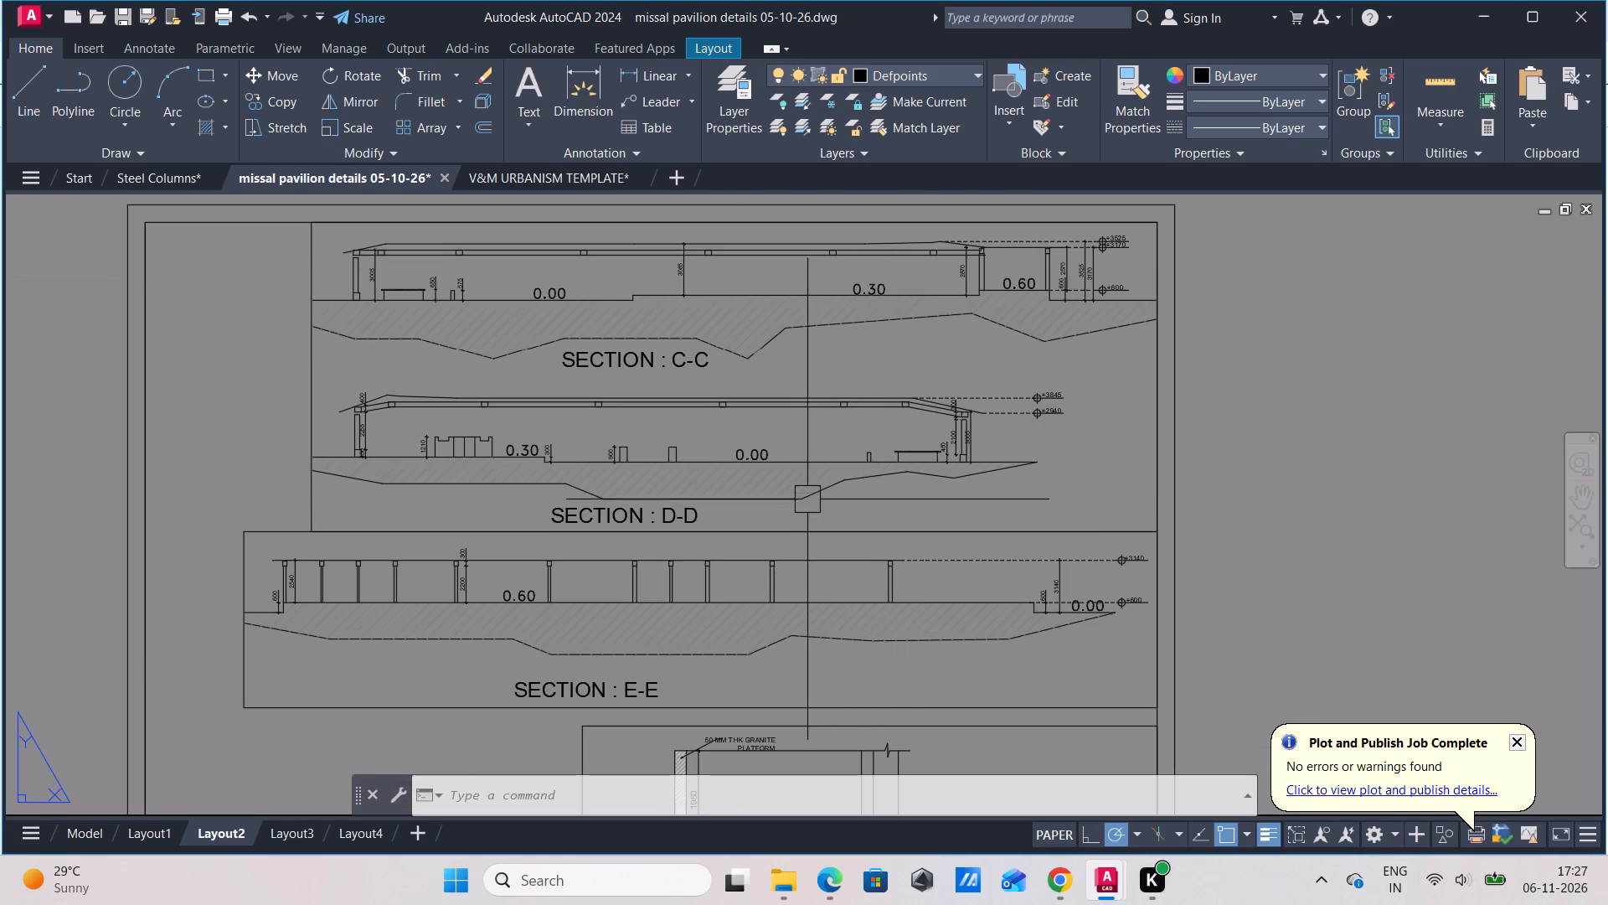
{"action": "middle_click_drag", "start_coordinate": [800, 505], "coordinate": [804, 388]}
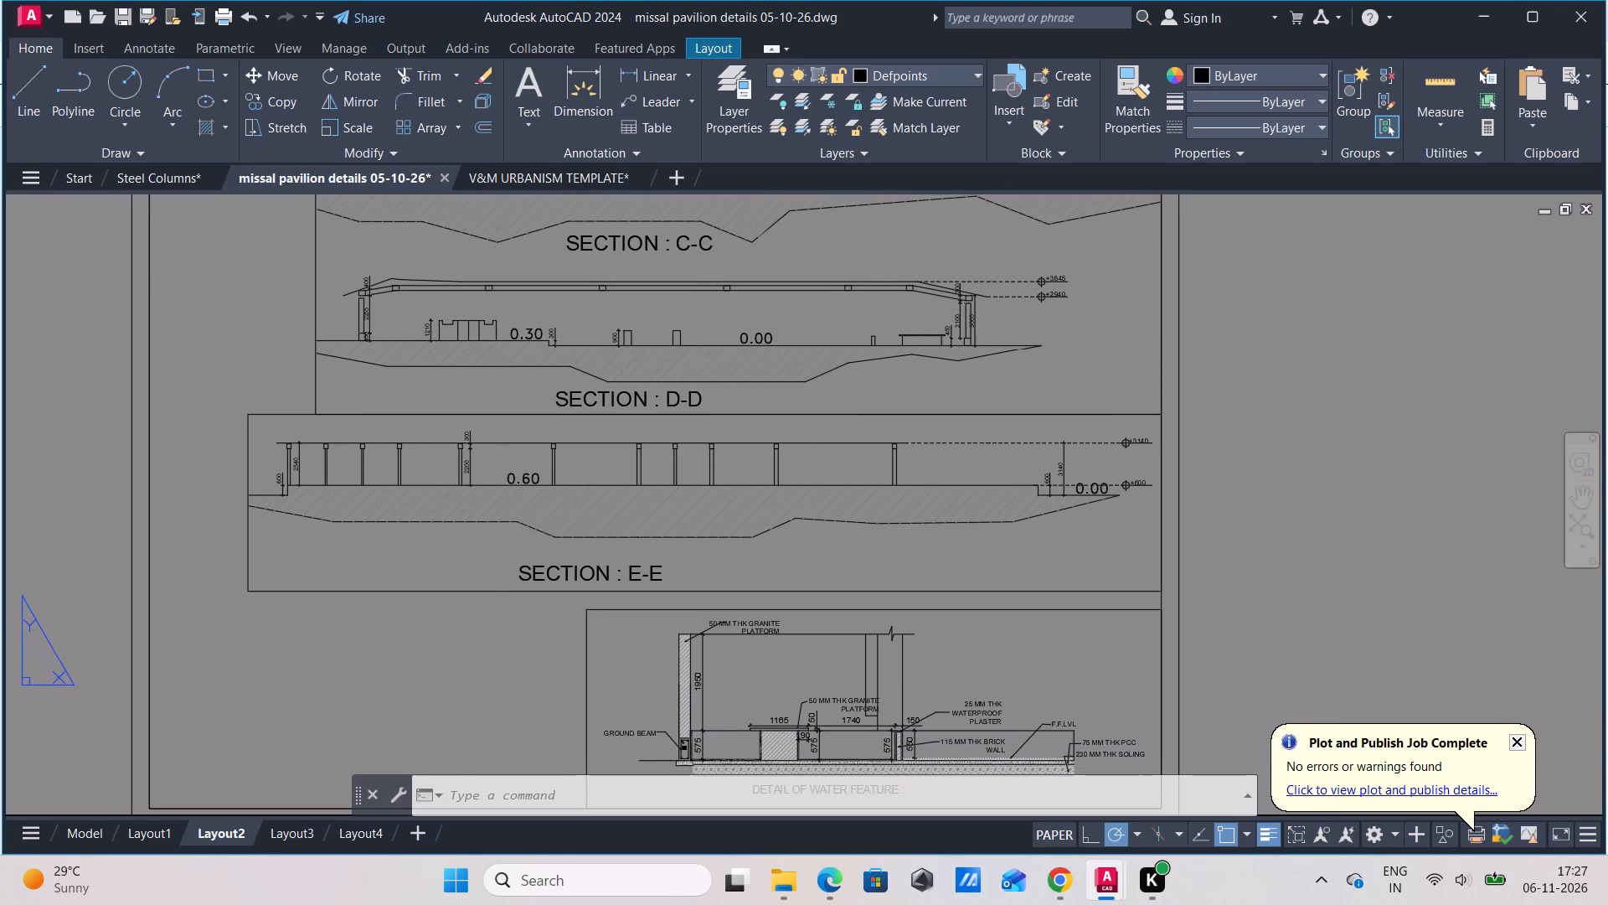
Examine the sheet with Sections C-C, D-D, E-E and the water feature detail, including its position among the other sheets.
{"action": "middle_click_drag", "start_coordinate": [804, 388], "coordinate": [804, 390]}
{"action": "scroll", "coordinate": [848, 473], "scroll_direction": "down", "scroll_amount": 2}
{"action": "middle_click_drag", "start_coordinate": [856, 569], "coordinate": [877, 607]}
{"action": "scroll", "coordinate": [877, 592], "scroll_direction": "down", "scroll_amount": 1}
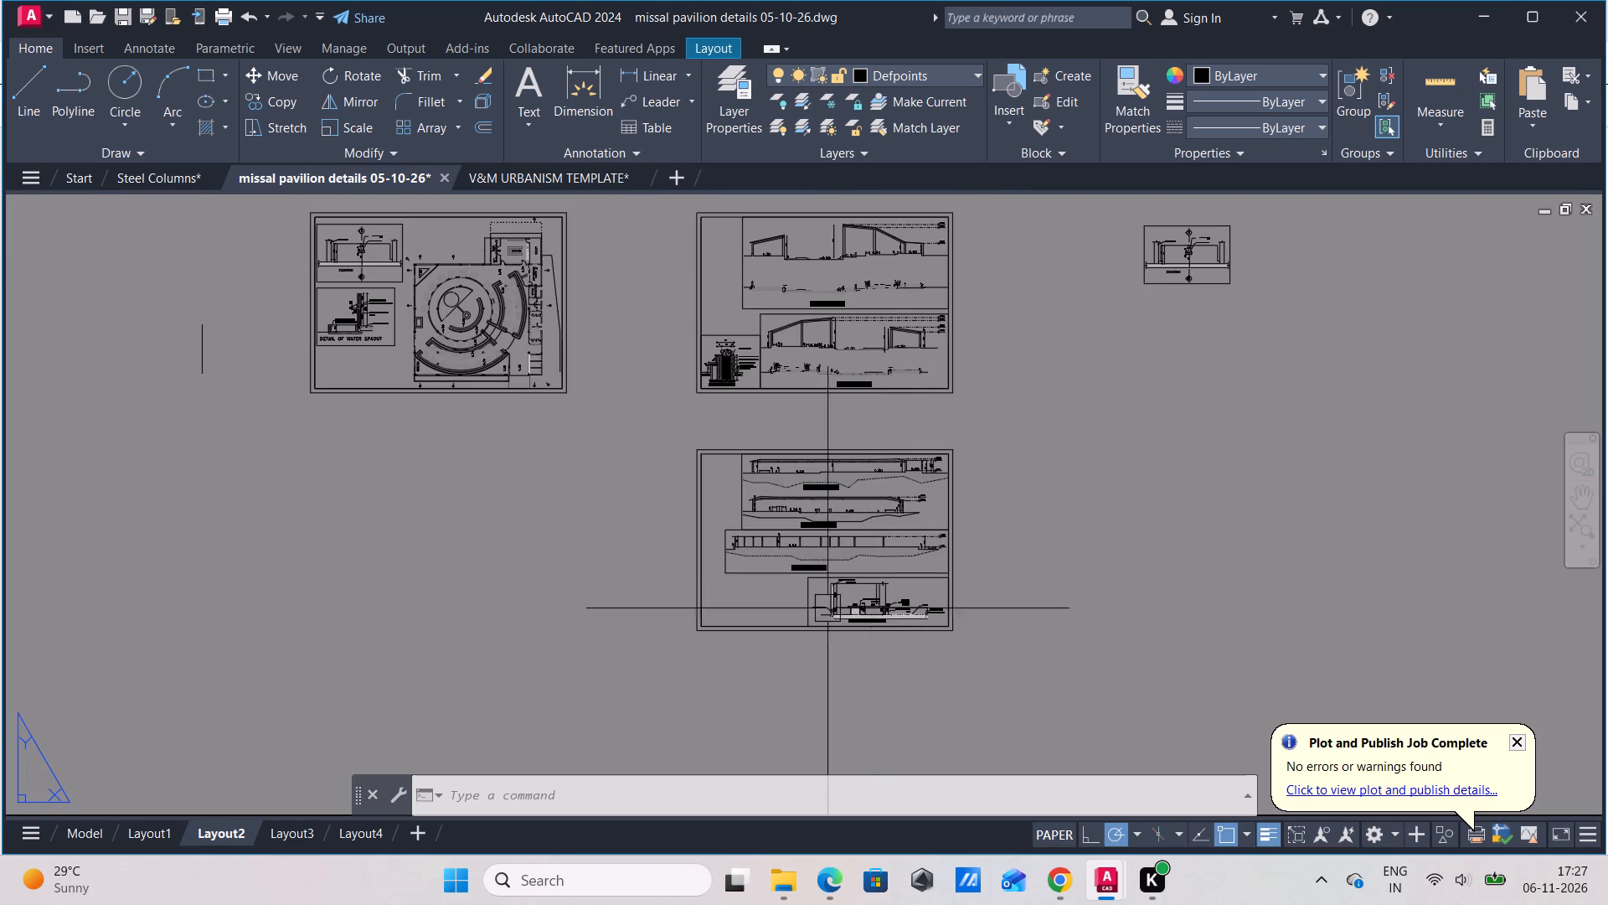
{"action": "key", "text": "Escape"}
{"action": "scroll", "coordinate": [906, 524], "scroll_direction": "down", "scroll_amount": 1}
{"action": "middle_click_drag", "start_coordinate": [912, 537], "coordinate": [925, 588]}
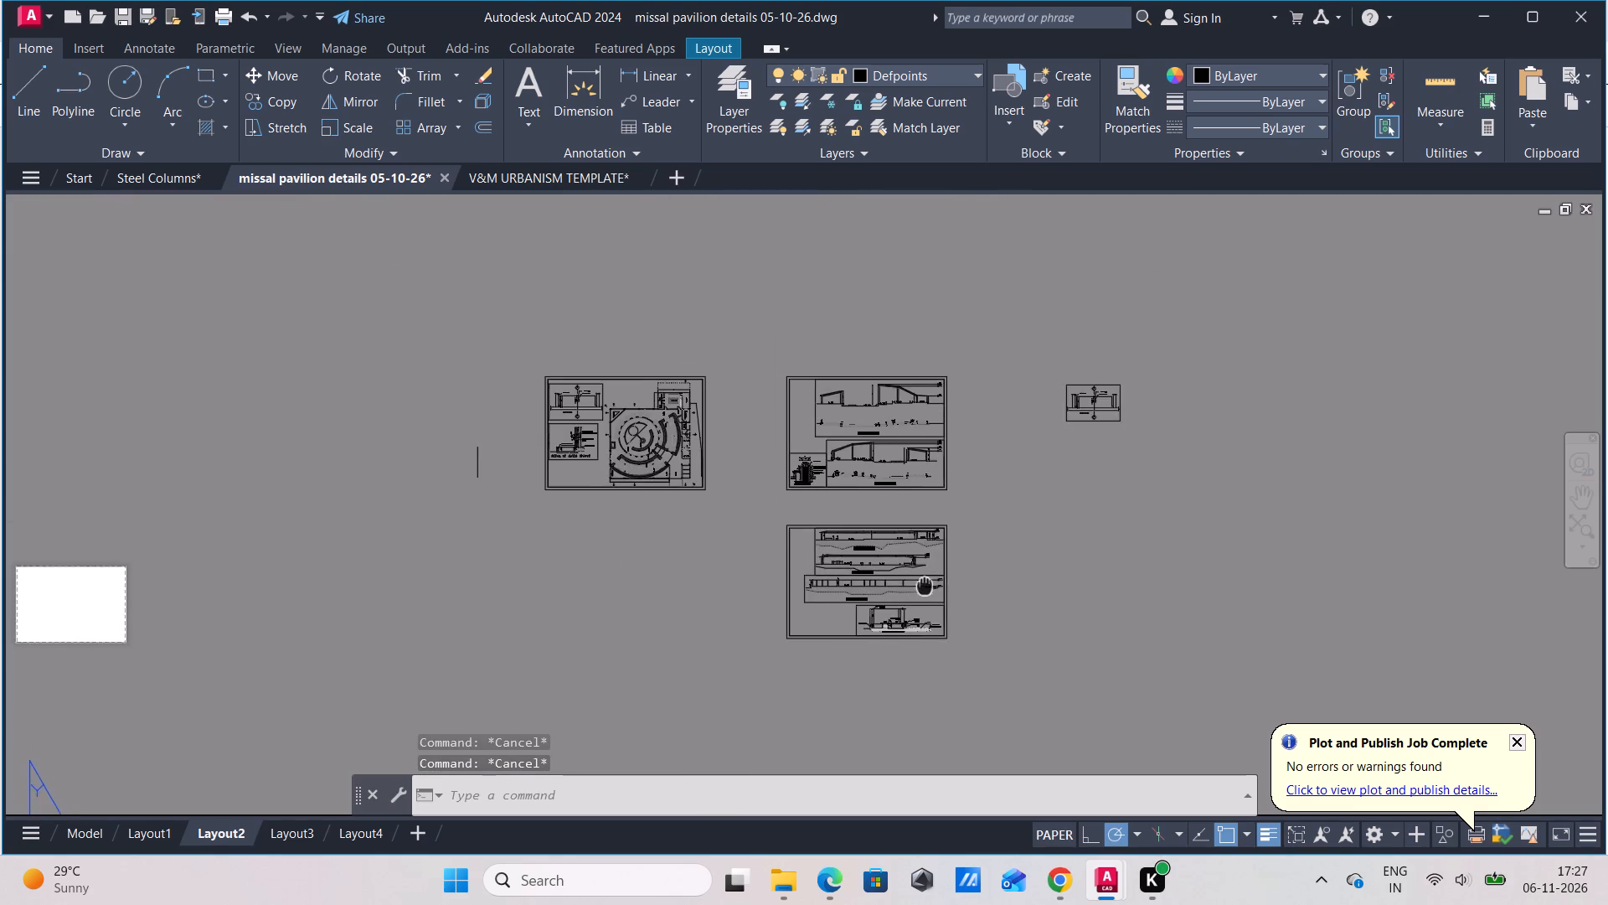
{"action": "middle_click_drag", "start_coordinate": [925, 588], "coordinate": [1041, 526]}
{"action": "scroll", "coordinate": [1043, 520], "scroll_direction": "up", "scroll_amount": 4}
{"action": "middle_click_drag", "start_coordinate": [959, 551], "coordinate": [964, 592]}
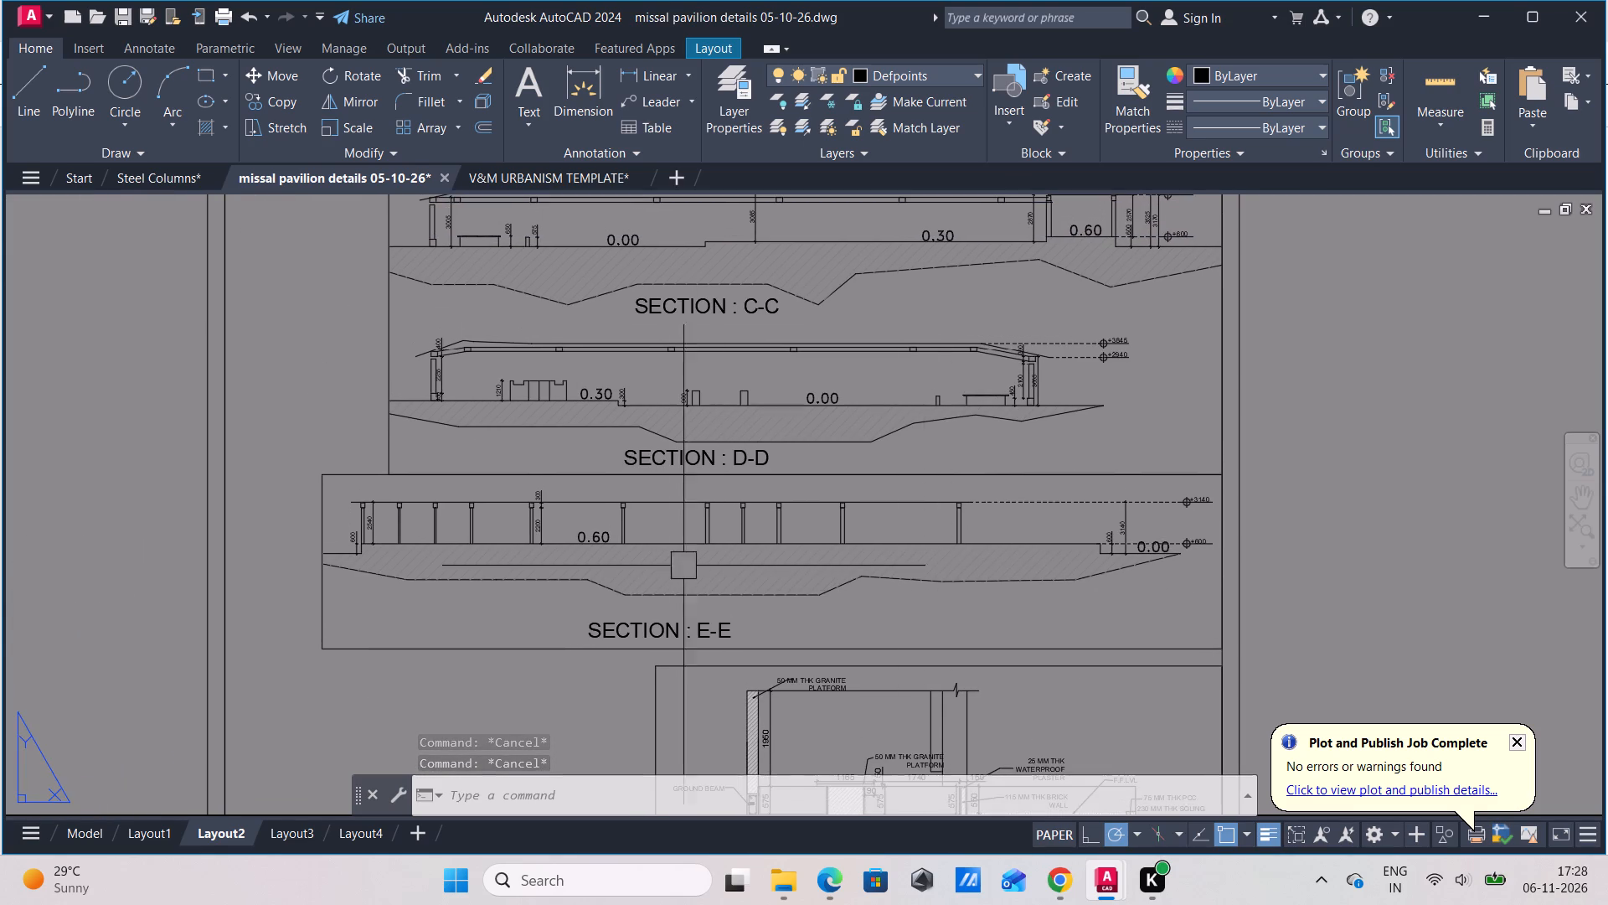
{"action": "middle_click_drag", "start_coordinate": [672, 566], "coordinate": [699, 669]}
{"action": "scroll", "coordinate": [687, 376], "scroll_direction": "up", "scroll_amount": 2}
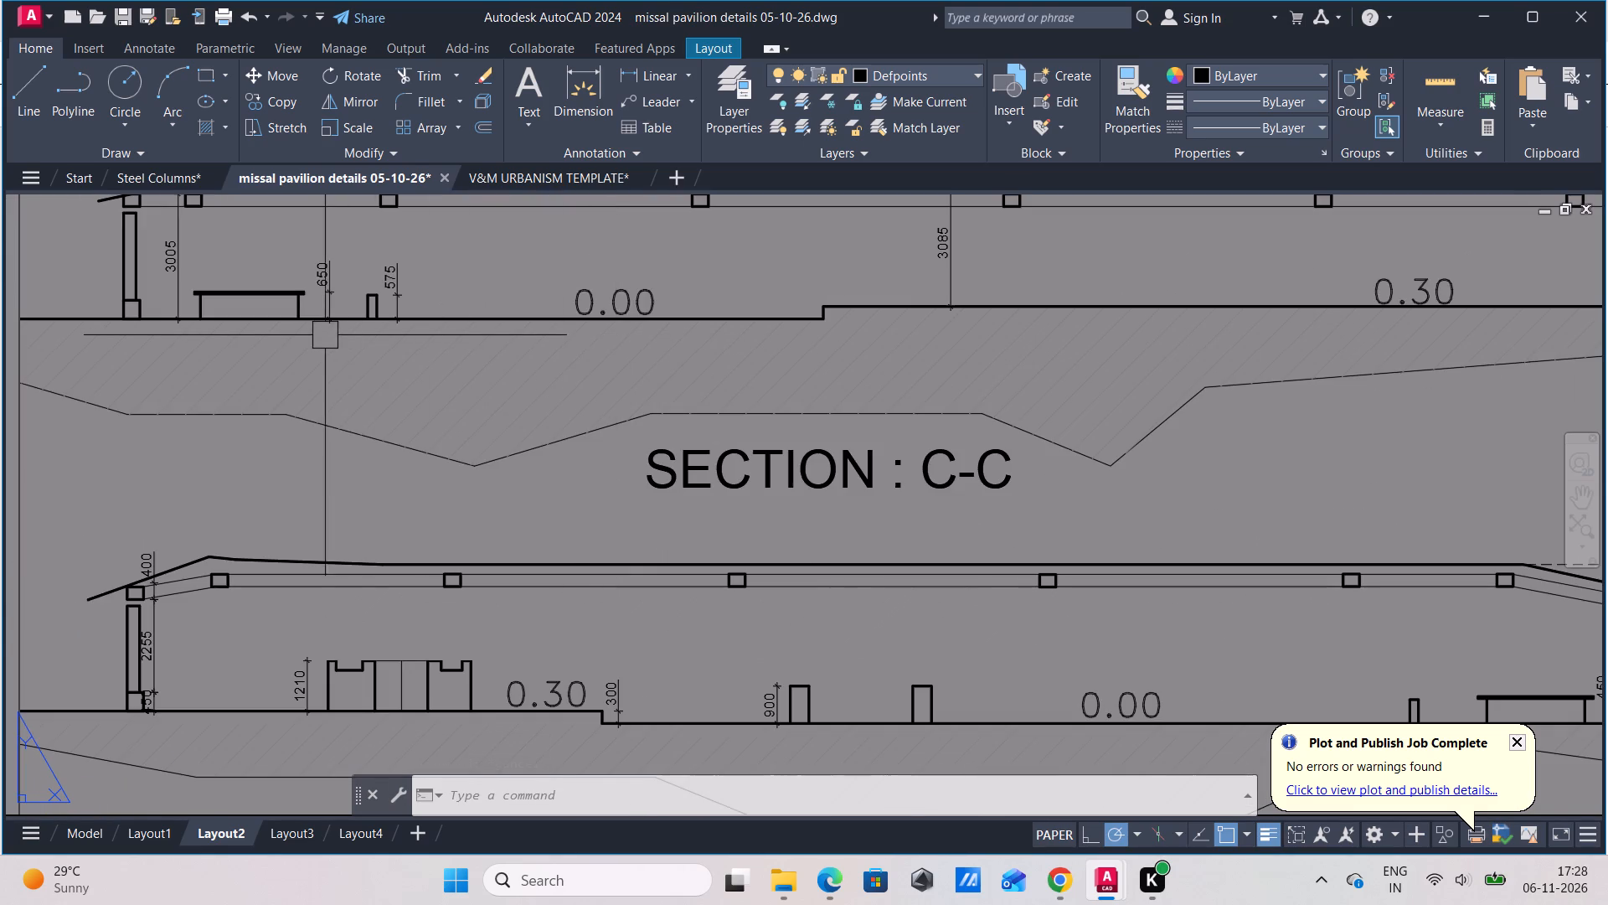
{"action": "scroll", "coordinate": [471, 370], "scroll_direction": "down", "scroll_amount": 2}
{"action": "middle_click_drag", "start_coordinate": [709, 554], "coordinate": [743, 302]}
{"action": "scroll", "coordinate": [925, 778], "scroll_direction": "up", "scroll_amount": 3}
{"action": "scroll", "coordinate": [770, 587], "scroll_direction": "up", "scroll_amount": 2}
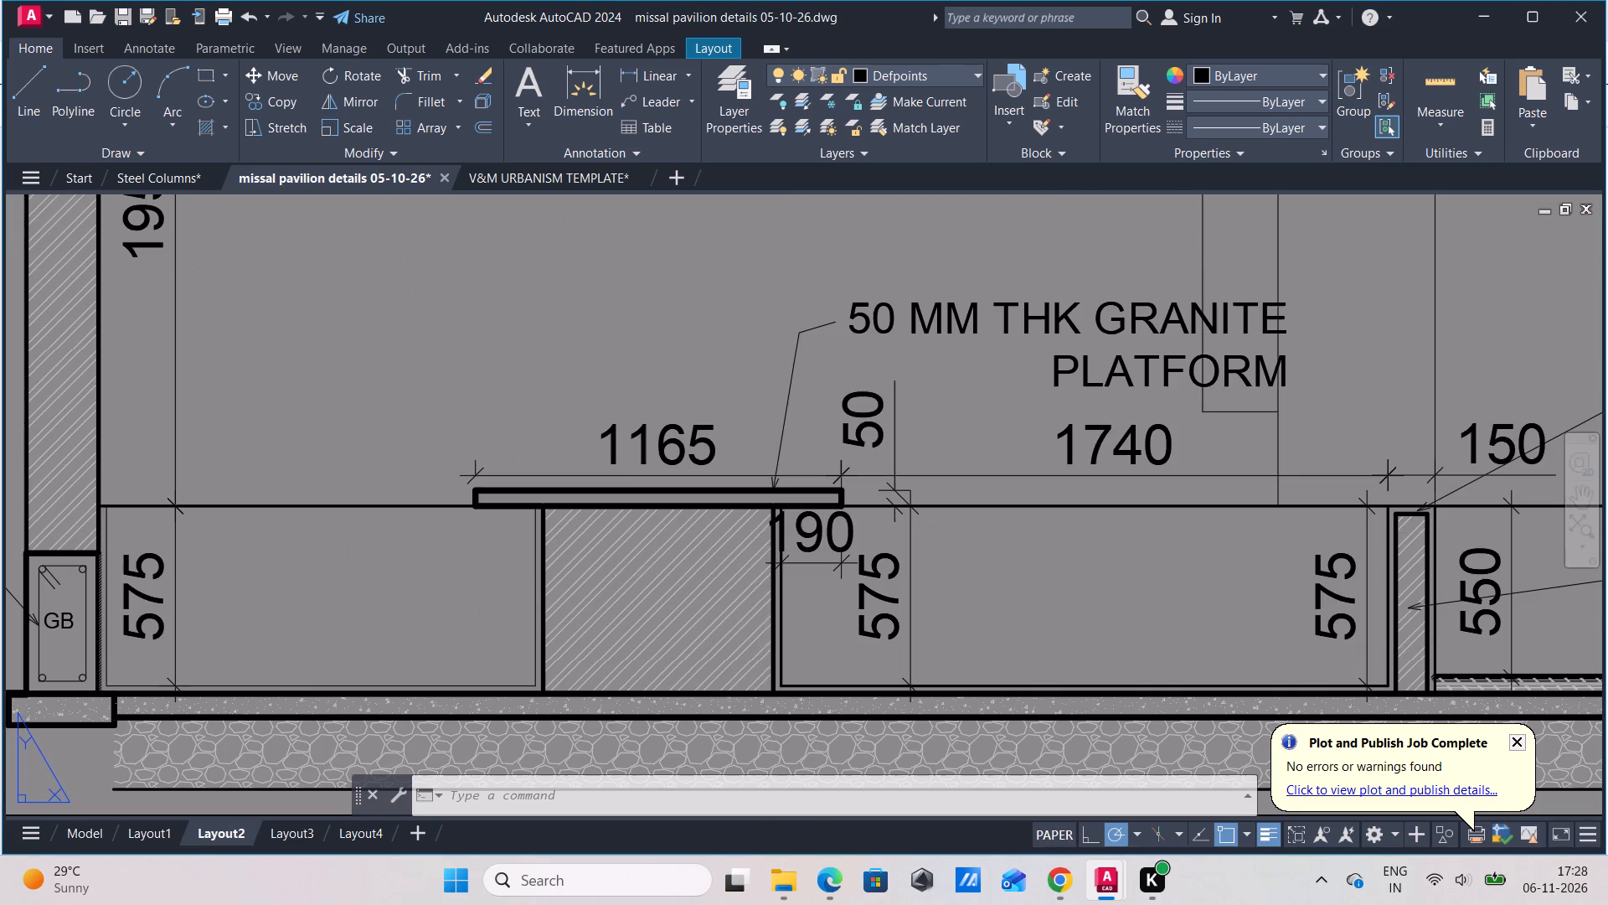
{"action": "scroll", "coordinate": [749, 593], "scroll_direction": "down", "scroll_amount": 2}
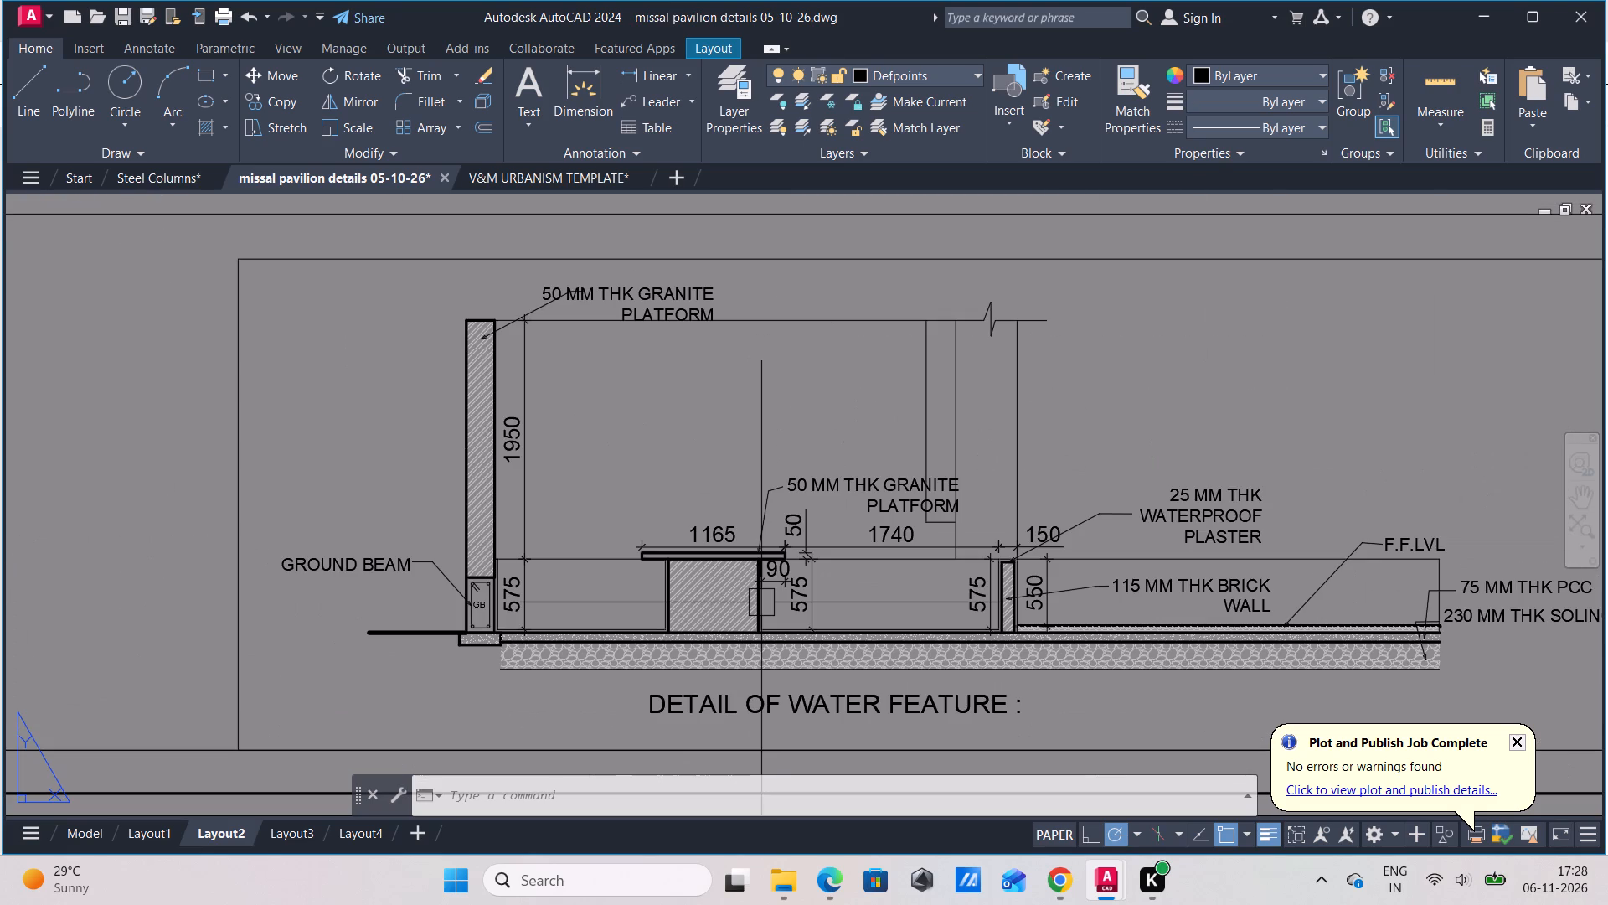
{"action": "key", "text": "Escape"}
{"action": "scroll", "coordinate": [754, 567], "scroll_direction": "down", "scroll_amount": 5}
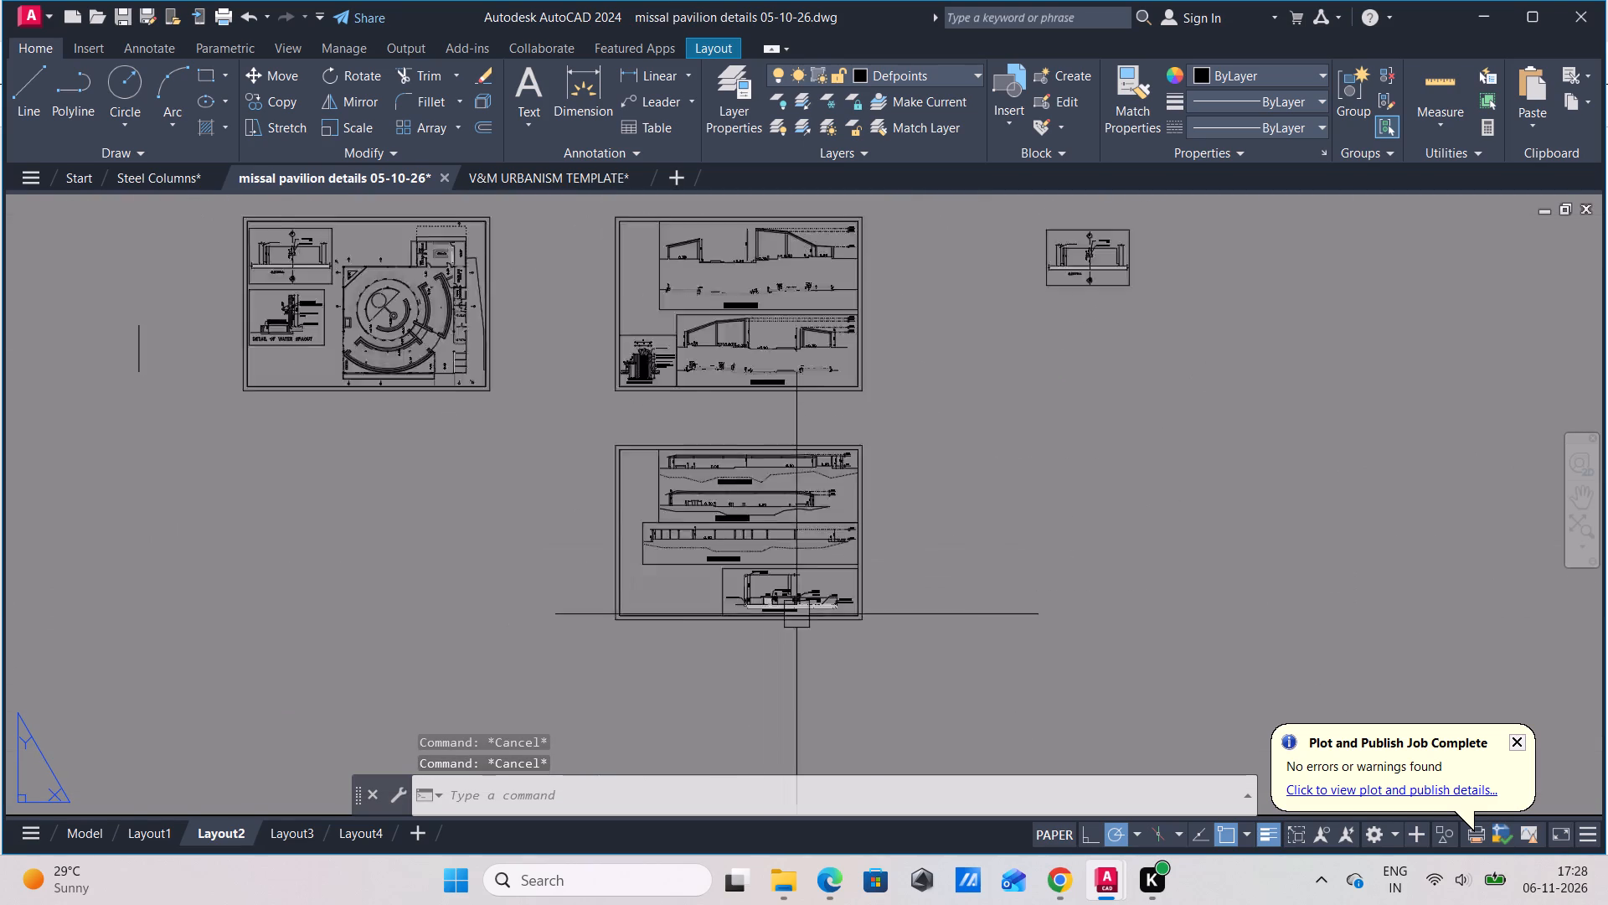
Examine the sheet with Section A-A, Section B-B and the planter detail.
{"action": "scroll", "coordinate": [796, 615], "scroll_direction": "down", "scroll_amount": 1}
{"action": "scroll", "coordinate": [741, 362], "scroll_direction": "up", "scroll_amount": 3}
{"action": "scroll", "coordinate": [843, 492], "scroll_direction": "up", "scroll_amount": 2}
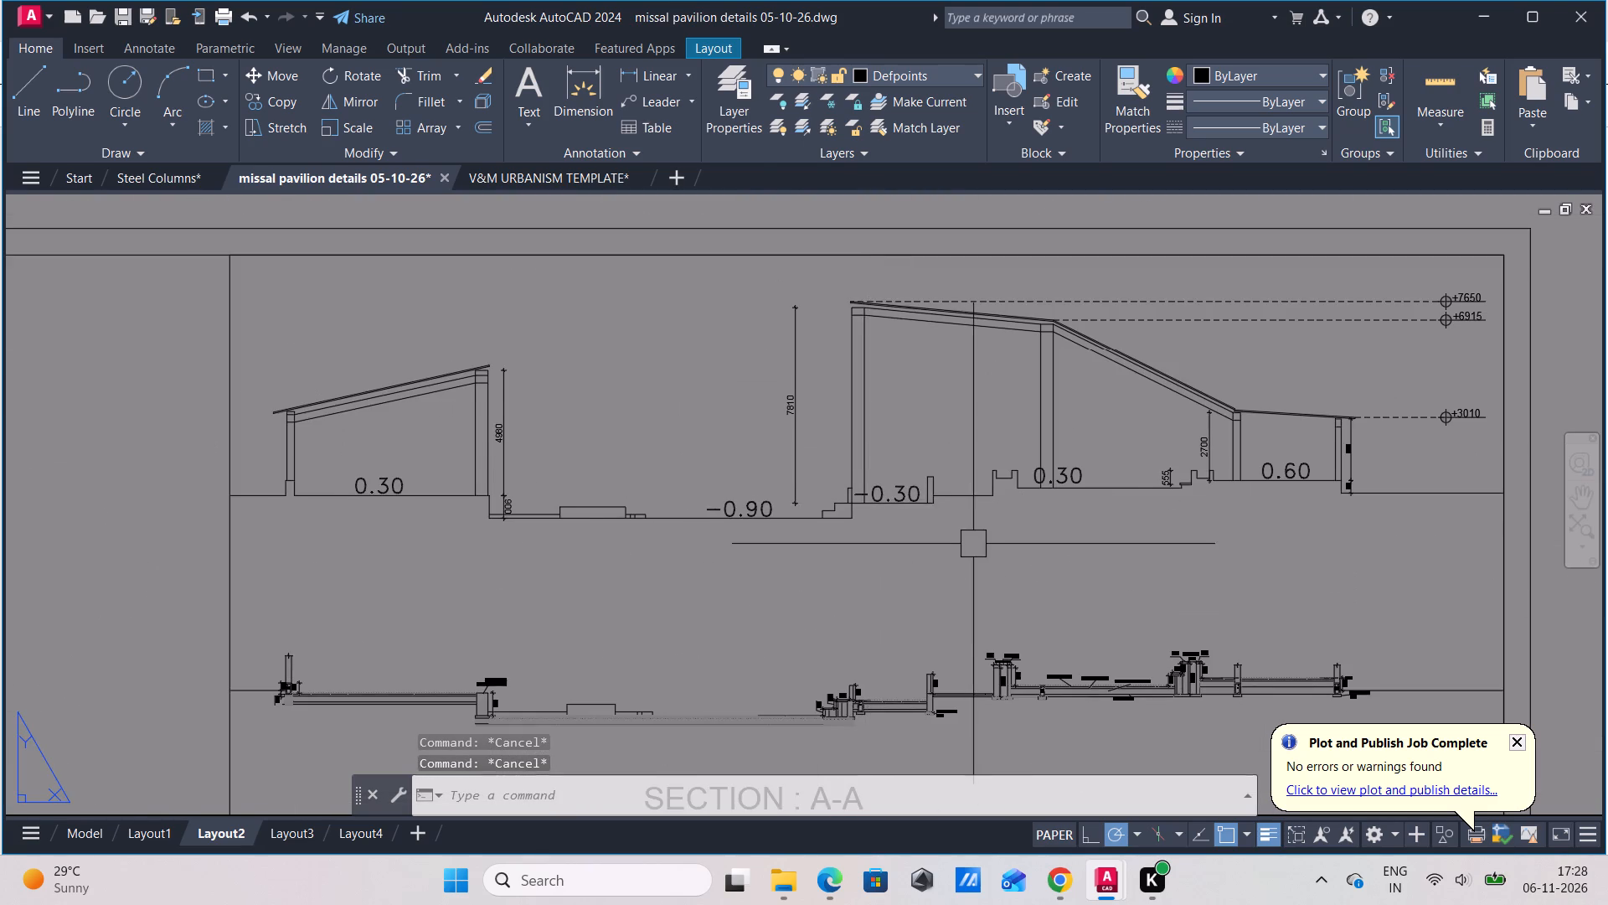
{"action": "middle_click_drag", "start_coordinate": [973, 545], "coordinate": [976, 482]}
{"action": "scroll", "coordinate": [611, 547], "scroll_direction": "down", "scroll_amount": 2}
{"action": "middle_click_drag", "start_coordinate": [621, 570], "coordinate": [673, 344]}
{"action": "scroll", "coordinate": [655, 531], "scroll_direction": "up", "scroll_amount": 3}
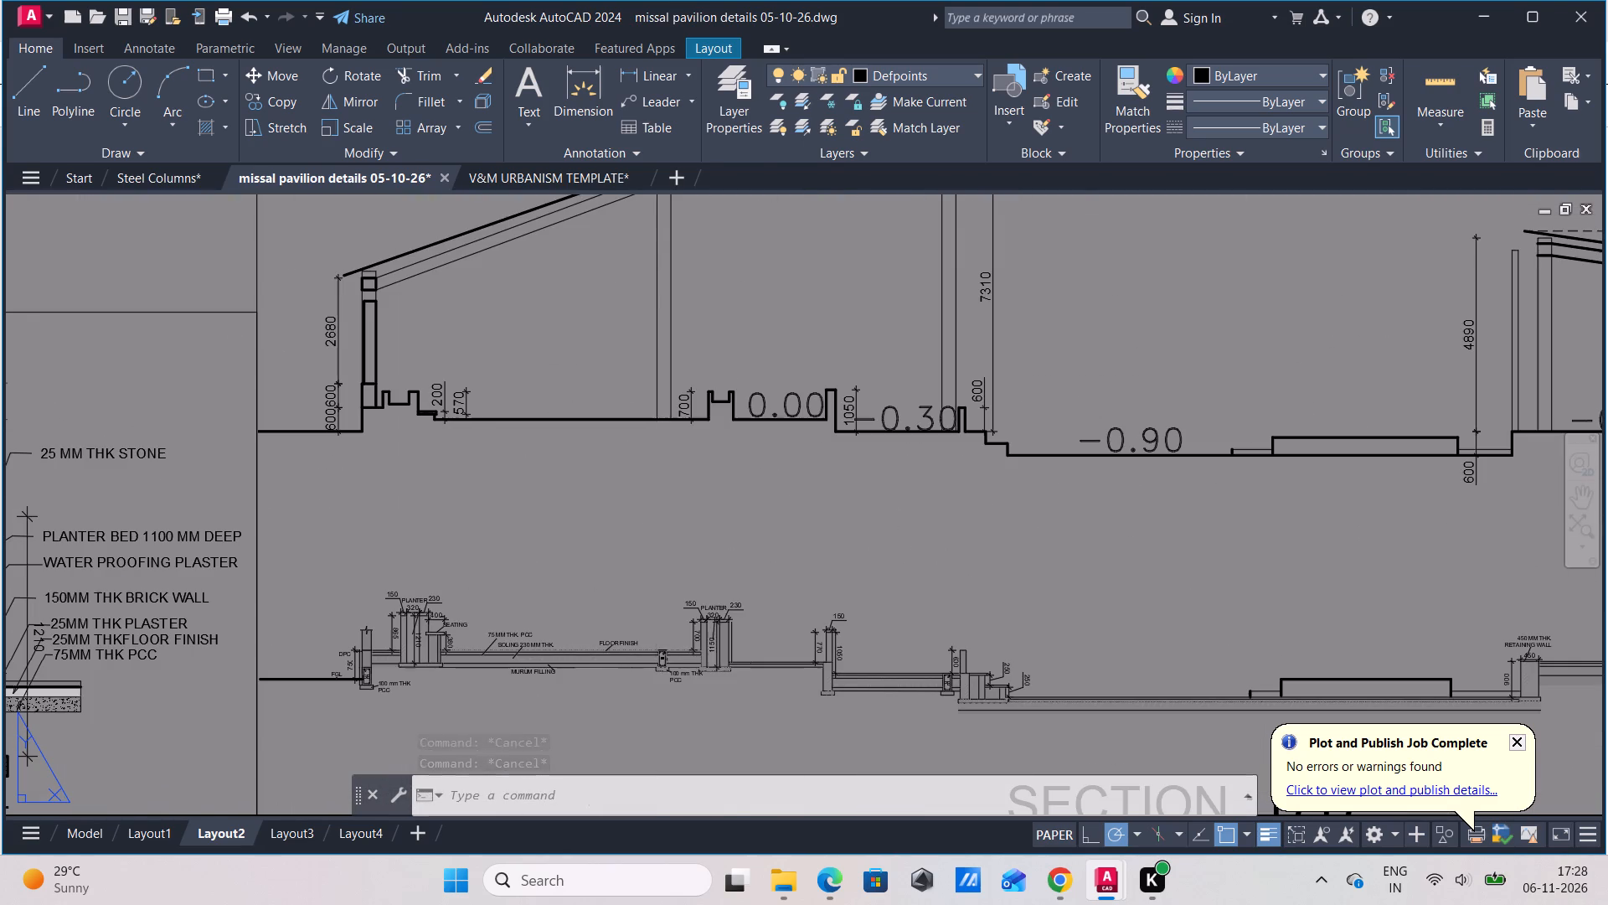
{"action": "scroll", "coordinate": [667, 571], "scroll_direction": "down", "scroll_amount": 3}
{"action": "middle_click_drag", "start_coordinate": [719, 623], "coordinate": [722, 567]}
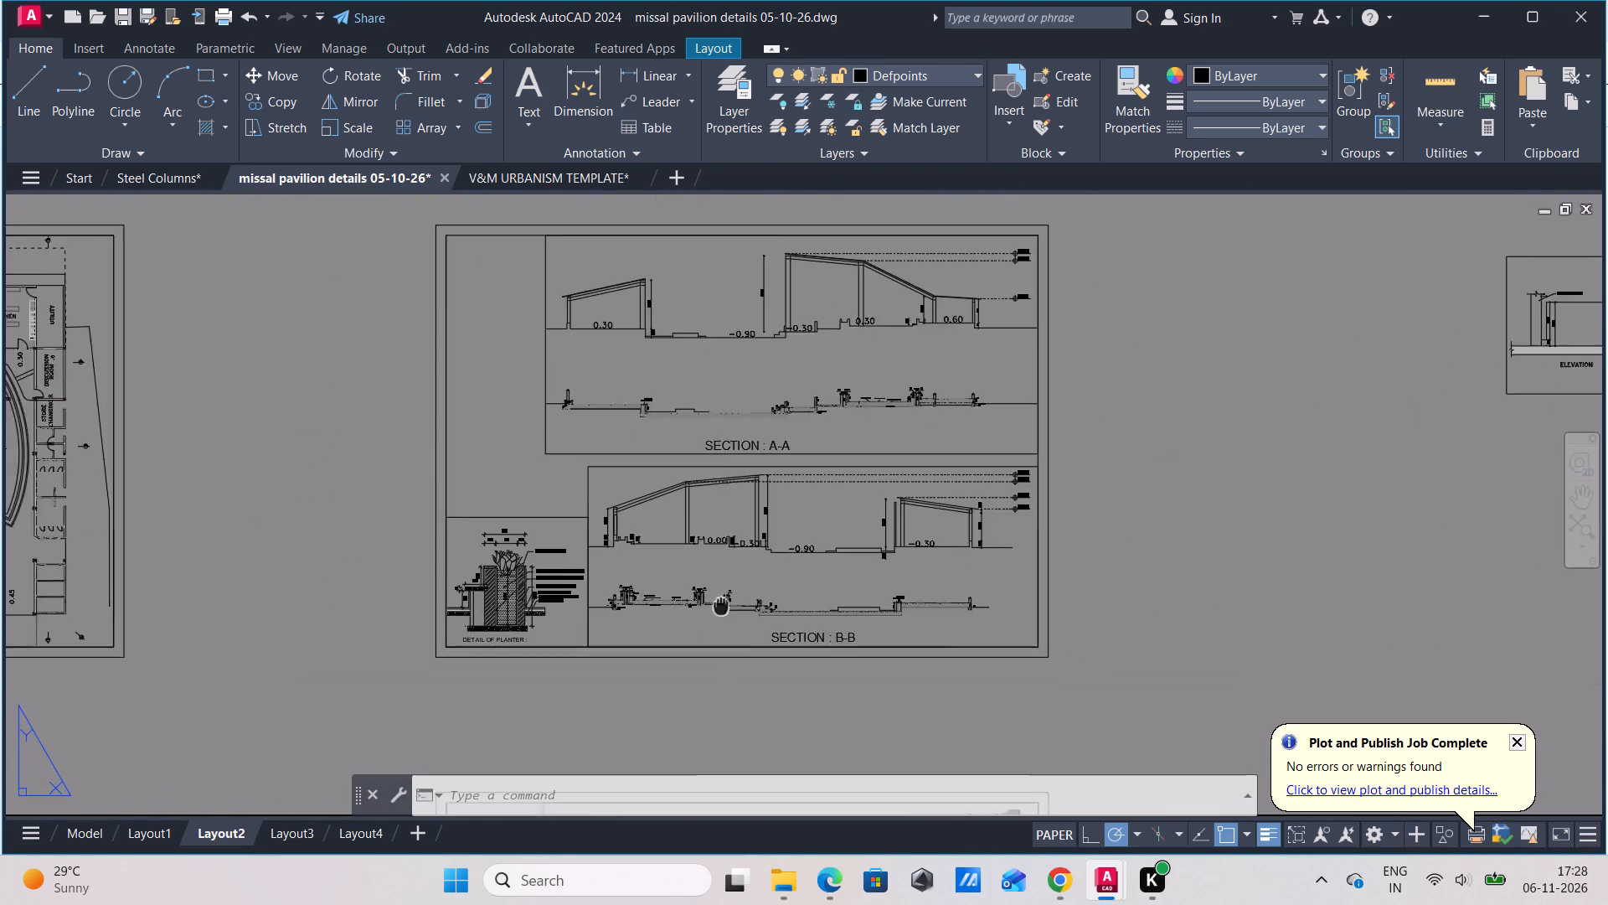
{"action": "middle_click_drag", "start_coordinate": [722, 567], "coordinate": [712, 466]}
Recheck Sections C-C, D-D and E-E and the water feature detail on the lower sheet.
{"action": "scroll", "coordinate": [710, 453], "scroll_direction": "down", "scroll_amount": 2}
{"action": "scroll", "coordinate": [707, 587], "scroll_direction": "up", "scroll_amount": 2}
{"action": "scroll", "coordinate": [941, 513], "scroll_direction": "up", "scroll_amount": 2}
{"action": "middle_click_drag", "start_coordinate": [918, 596], "coordinate": [926, 473]}
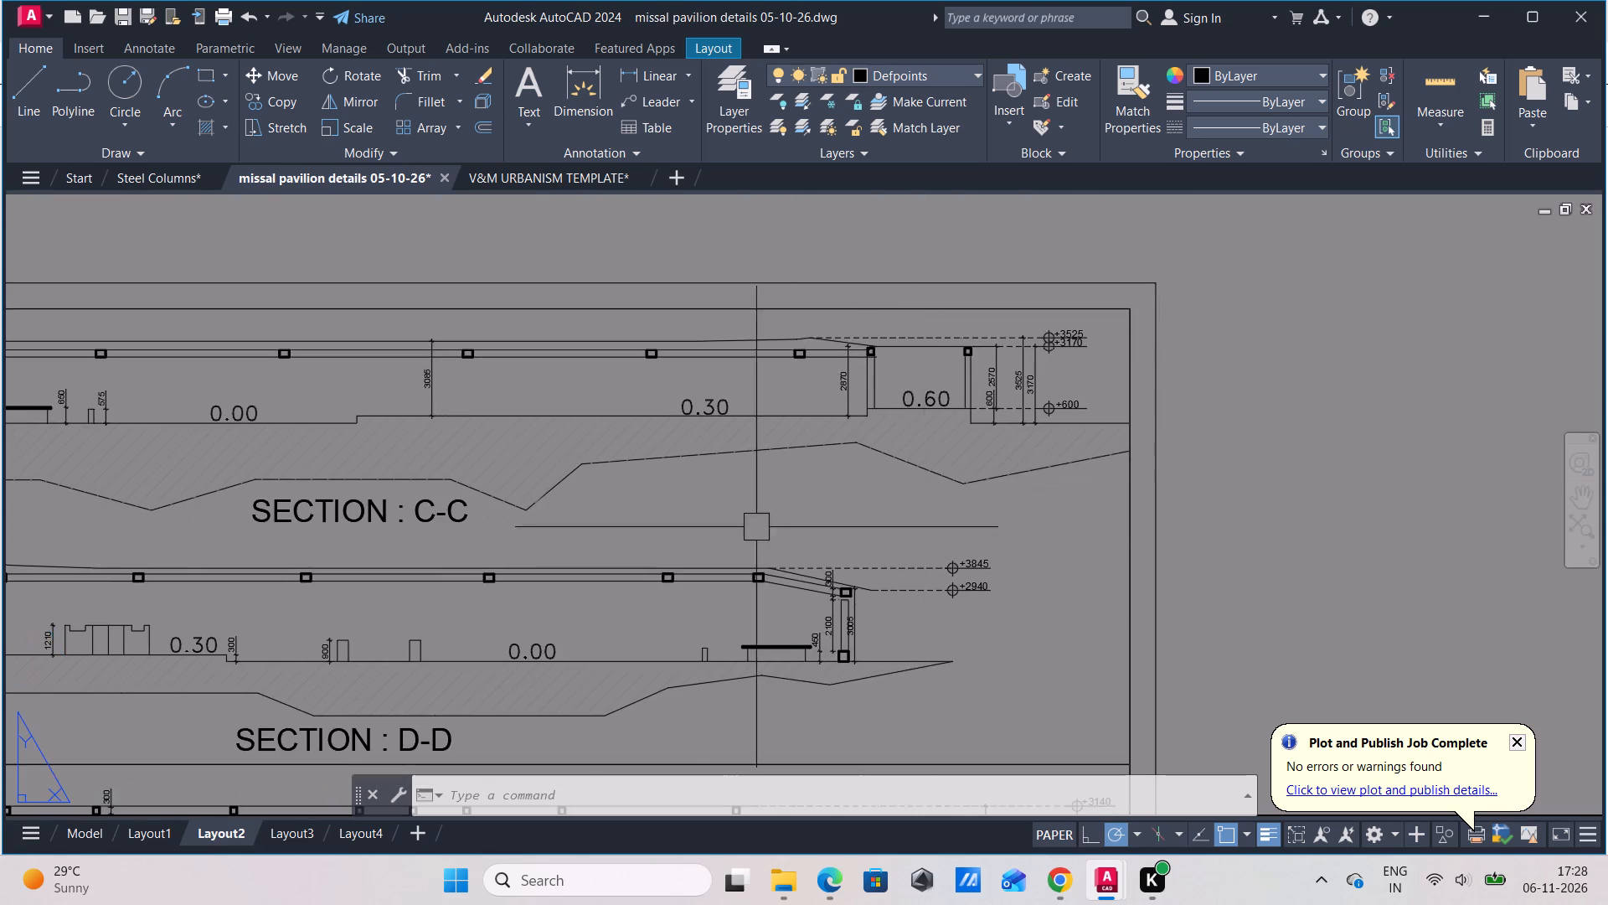
{"action": "middle_click_drag", "start_coordinate": [863, 470], "coordinate": [992, 387]}
{"action": "middle_click_drag", "start_coordinate": [871, 571], "coordinate": [925, 536]}
{"action": "scroll", "coordinate": [969, 556], "scroll_direction": "up", "scroll_amount": 3}
{"action": "scroll", "coordinate": [957, 457], "scroll_direction": "down", "scroll_amount": 3}
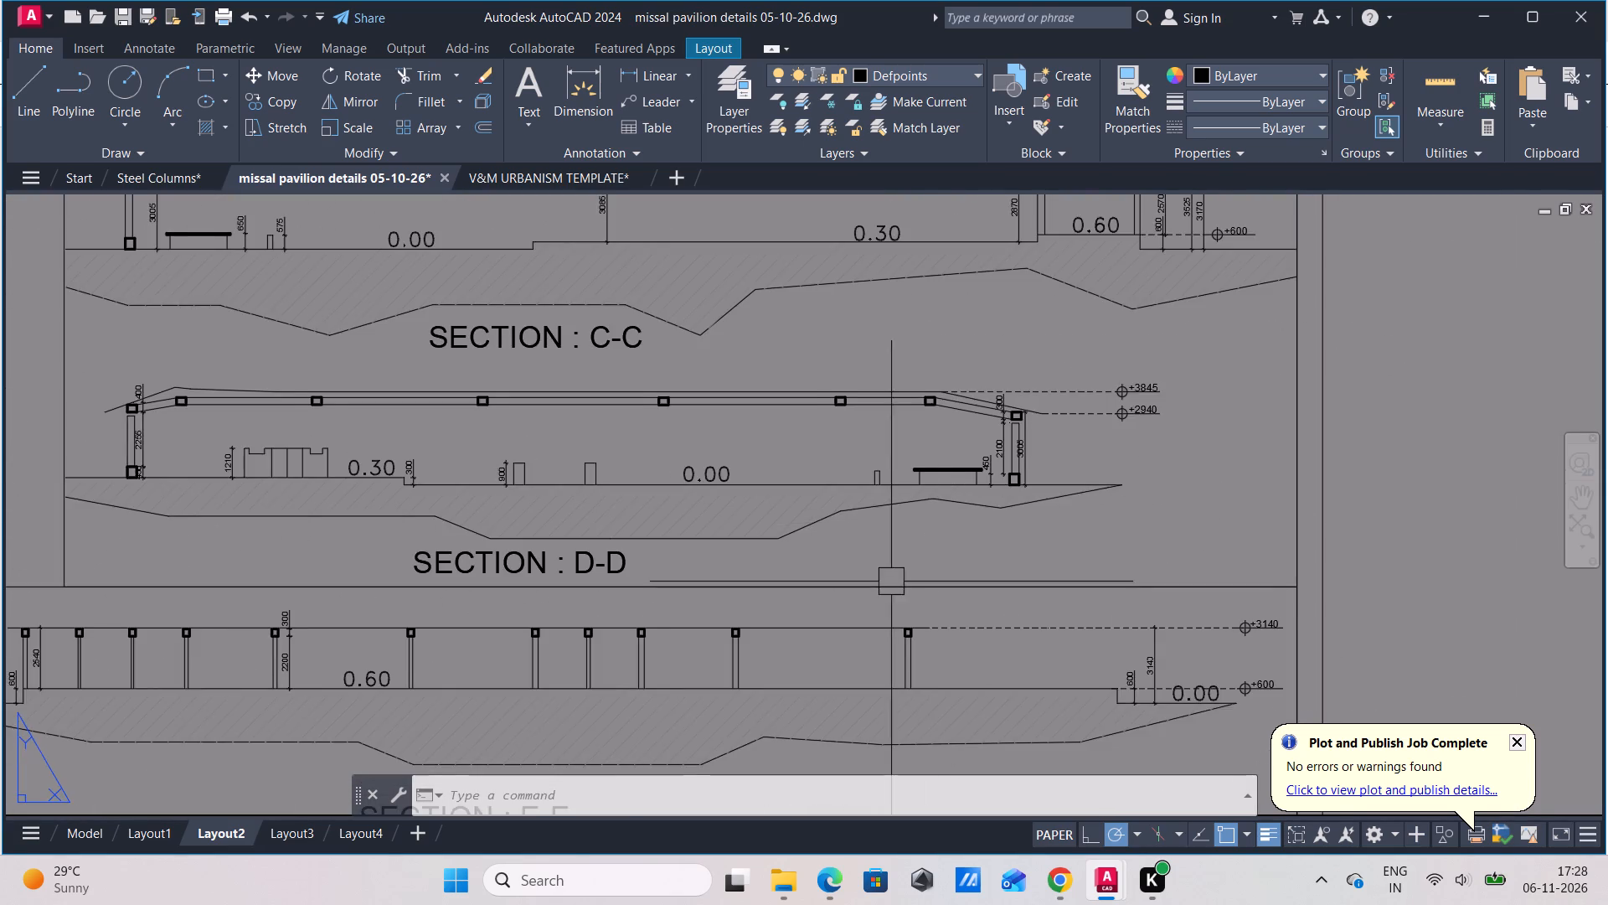
{"action": "middle_click_drag", "start_coordinate": [891, 582], "coordinate": [987, 570]}
{"action": "scroll", "coordinate": [927, 499], "scroll_direction": "down", "scroll_amount": 2}
{"action": "scroll", "coordinate": [824, 756], "scroll_direction": "up", "scroll_amount": 5}
{"action": "middle_click_drag", "start_coordinate": [1005, 659], "coordinate": [912, 635]}
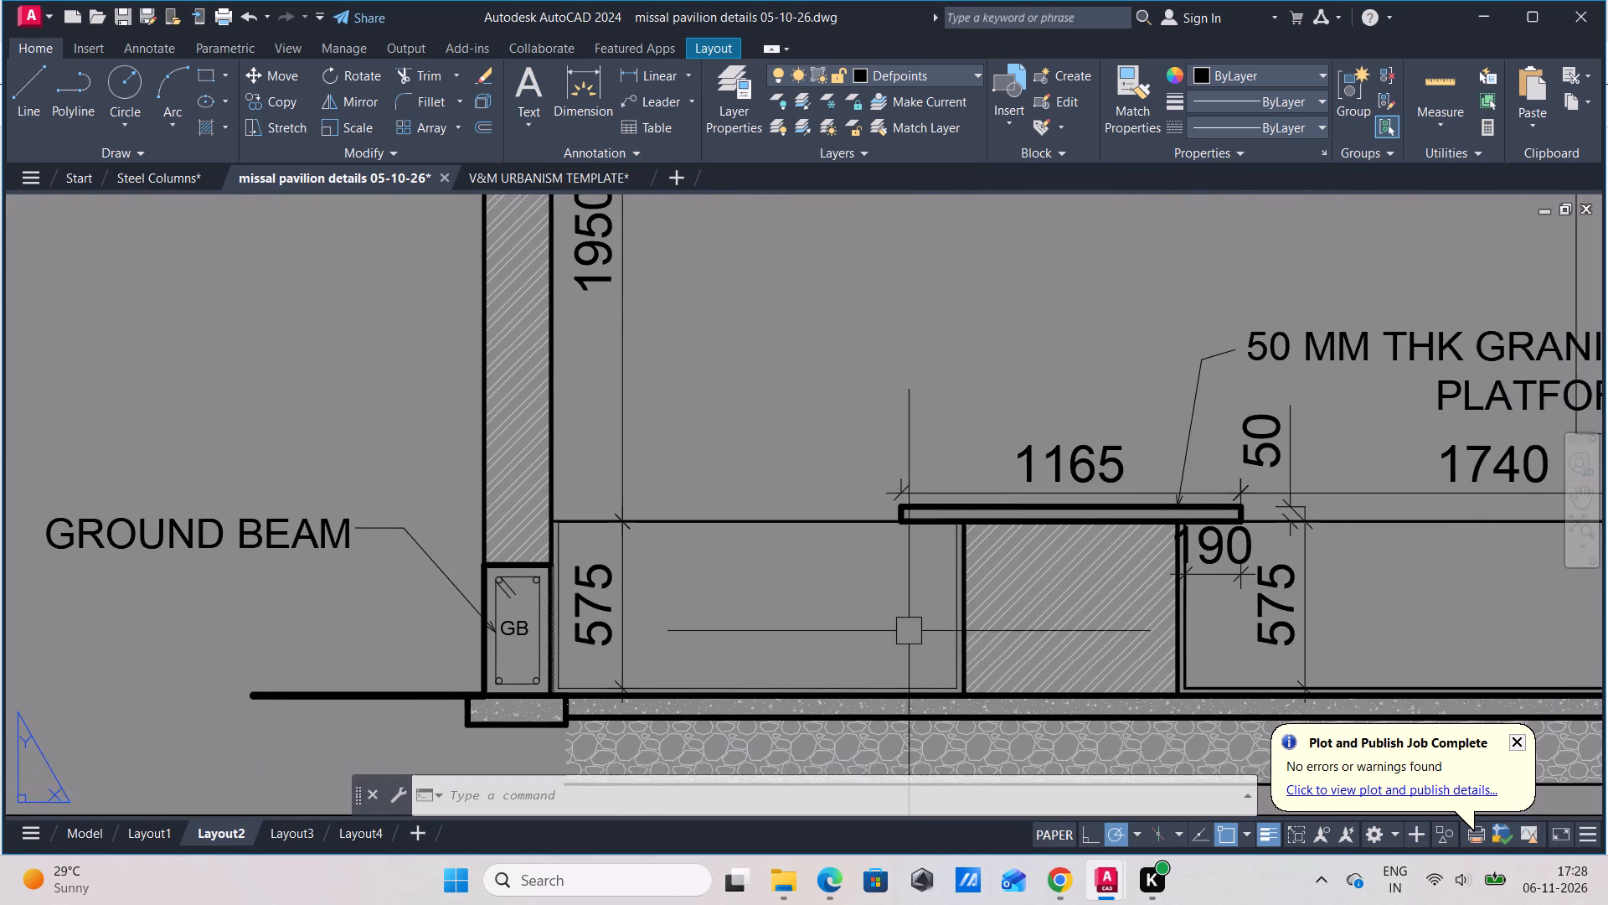
{"action": "scroll", "coordinate": [920, 619], "scroll_direction": "down", "scroll_amount": 2}
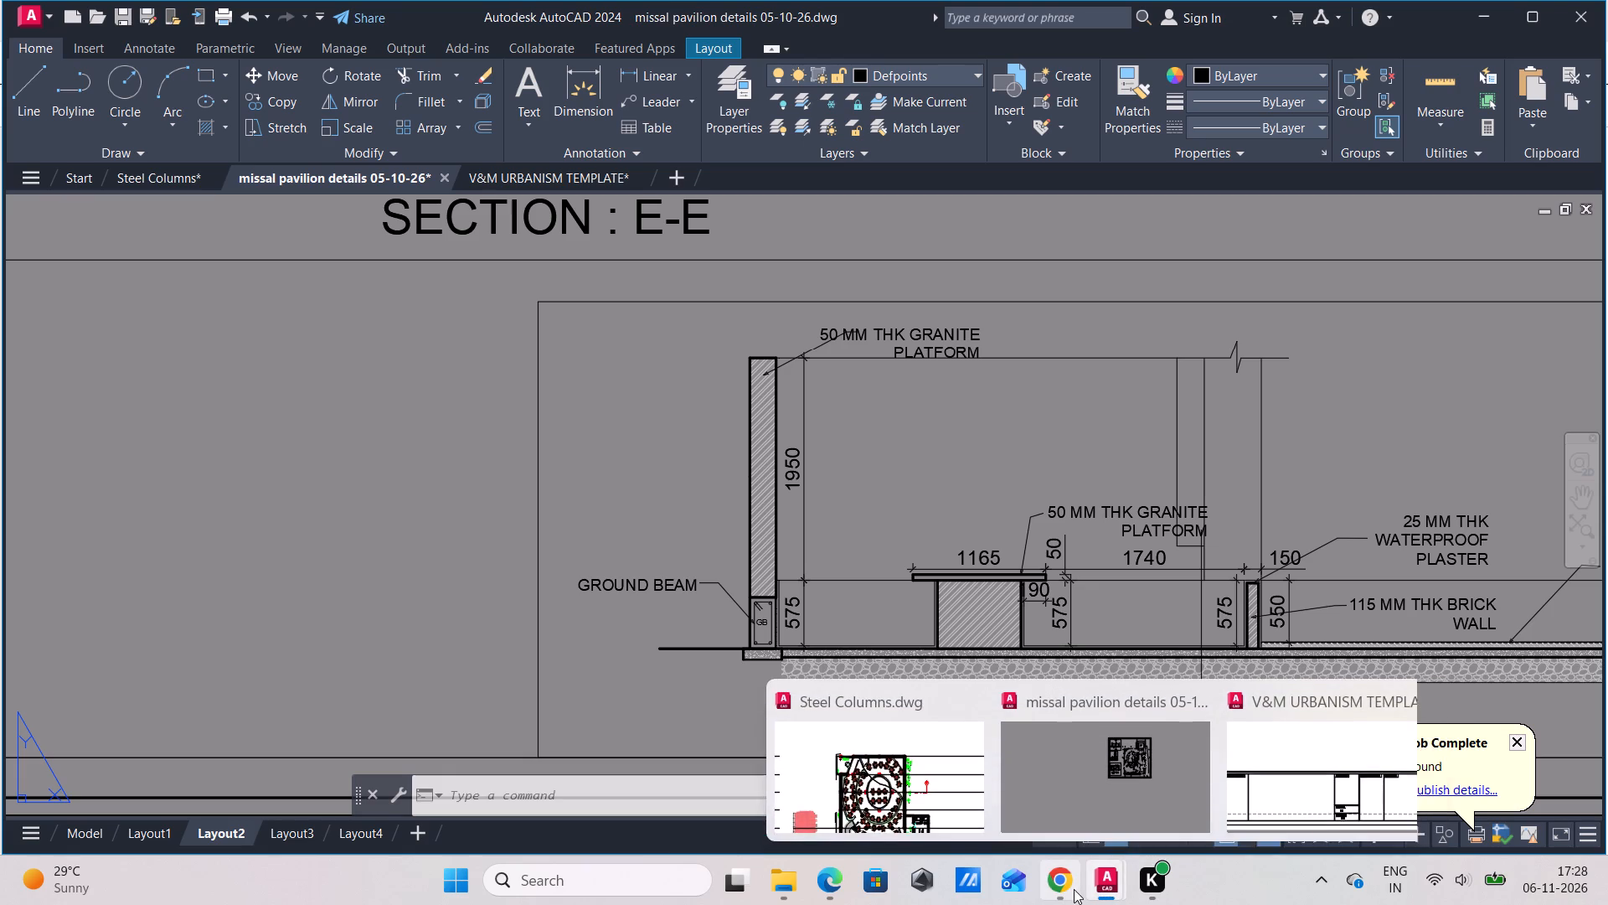
Switch to Chrome, open Google Slides in the V&M profile, and browse the recent presentations.
{"action": "left_click", "coordinate": [1047, 799]}
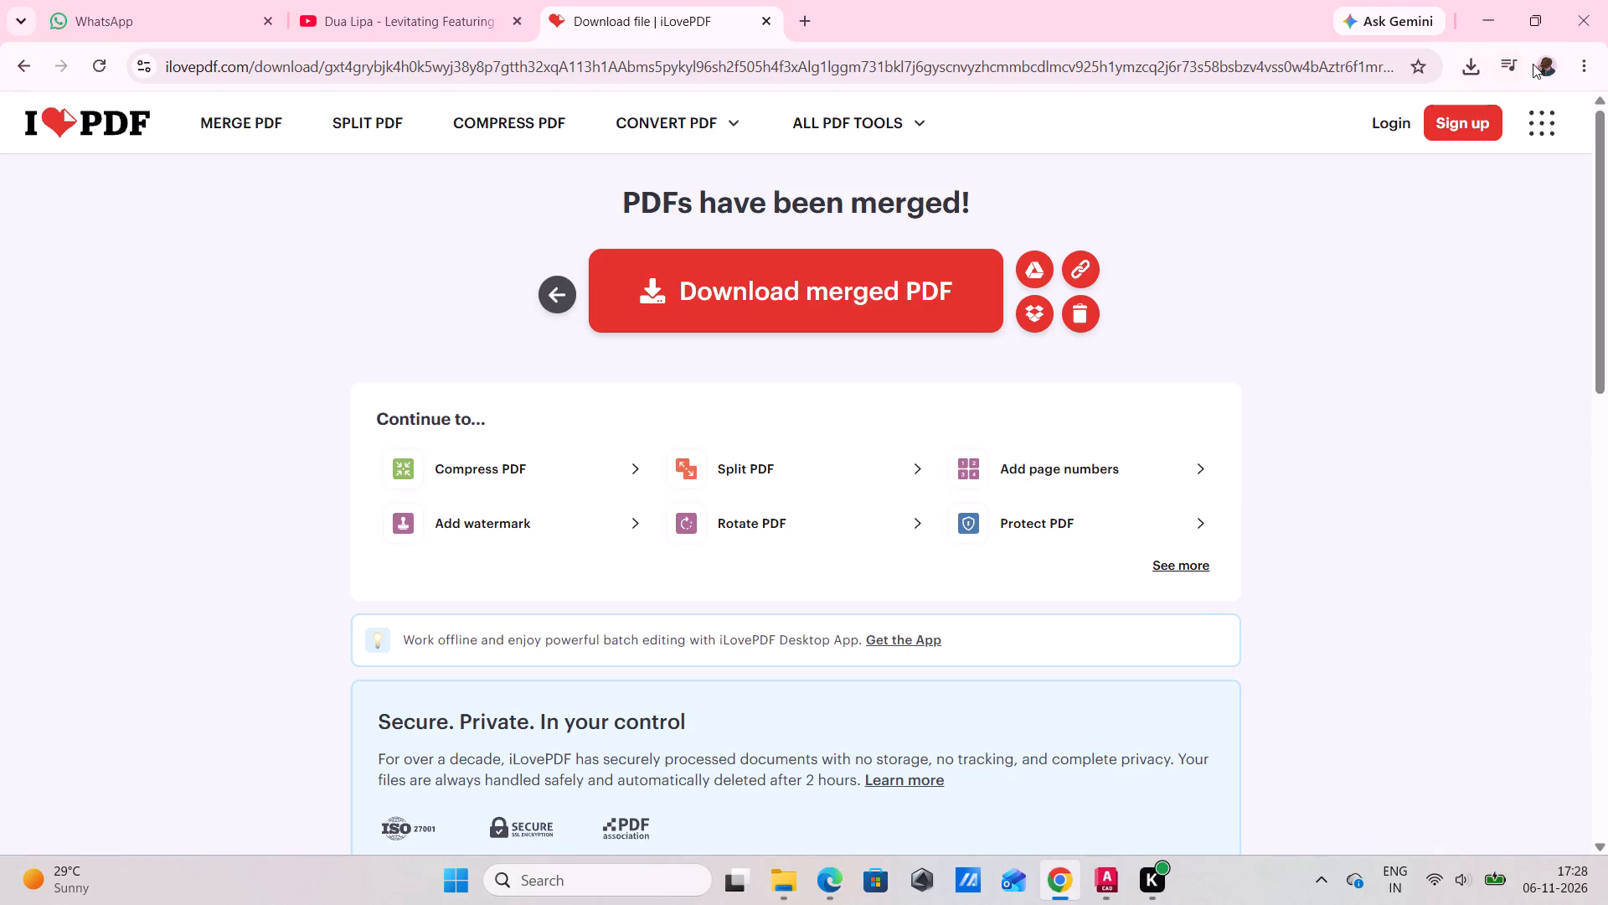
{"action": "left_click", "coordinate": [1536, 64]}
{"action": "double_click", "coordinate": [1381, 539]}
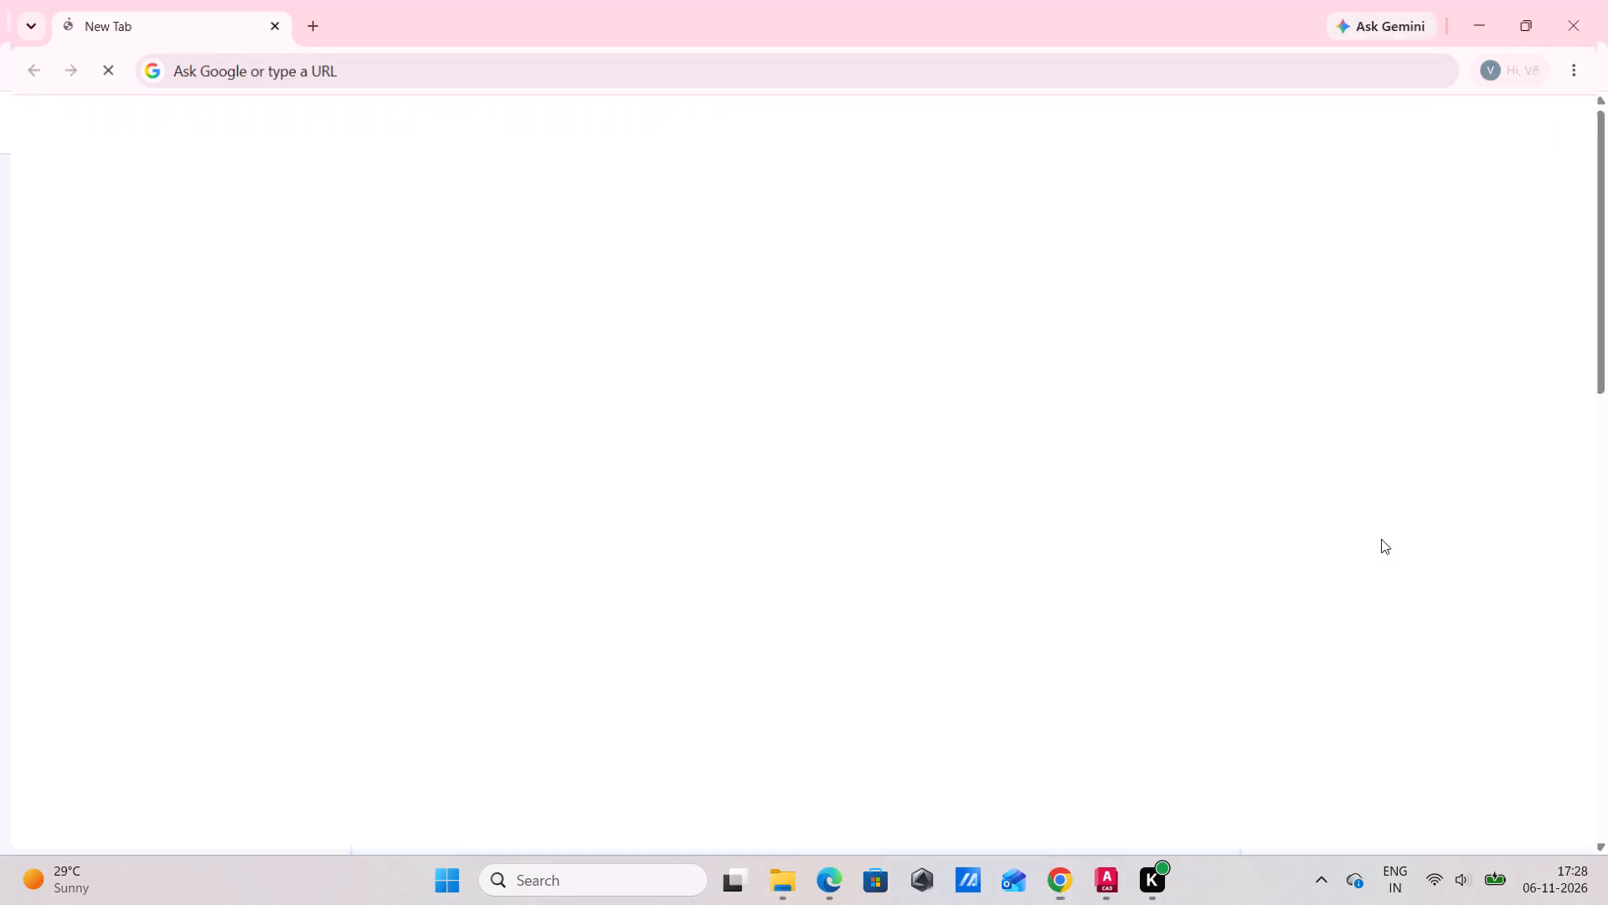
{"action": "double_click", "coordinate": [569, 577]}
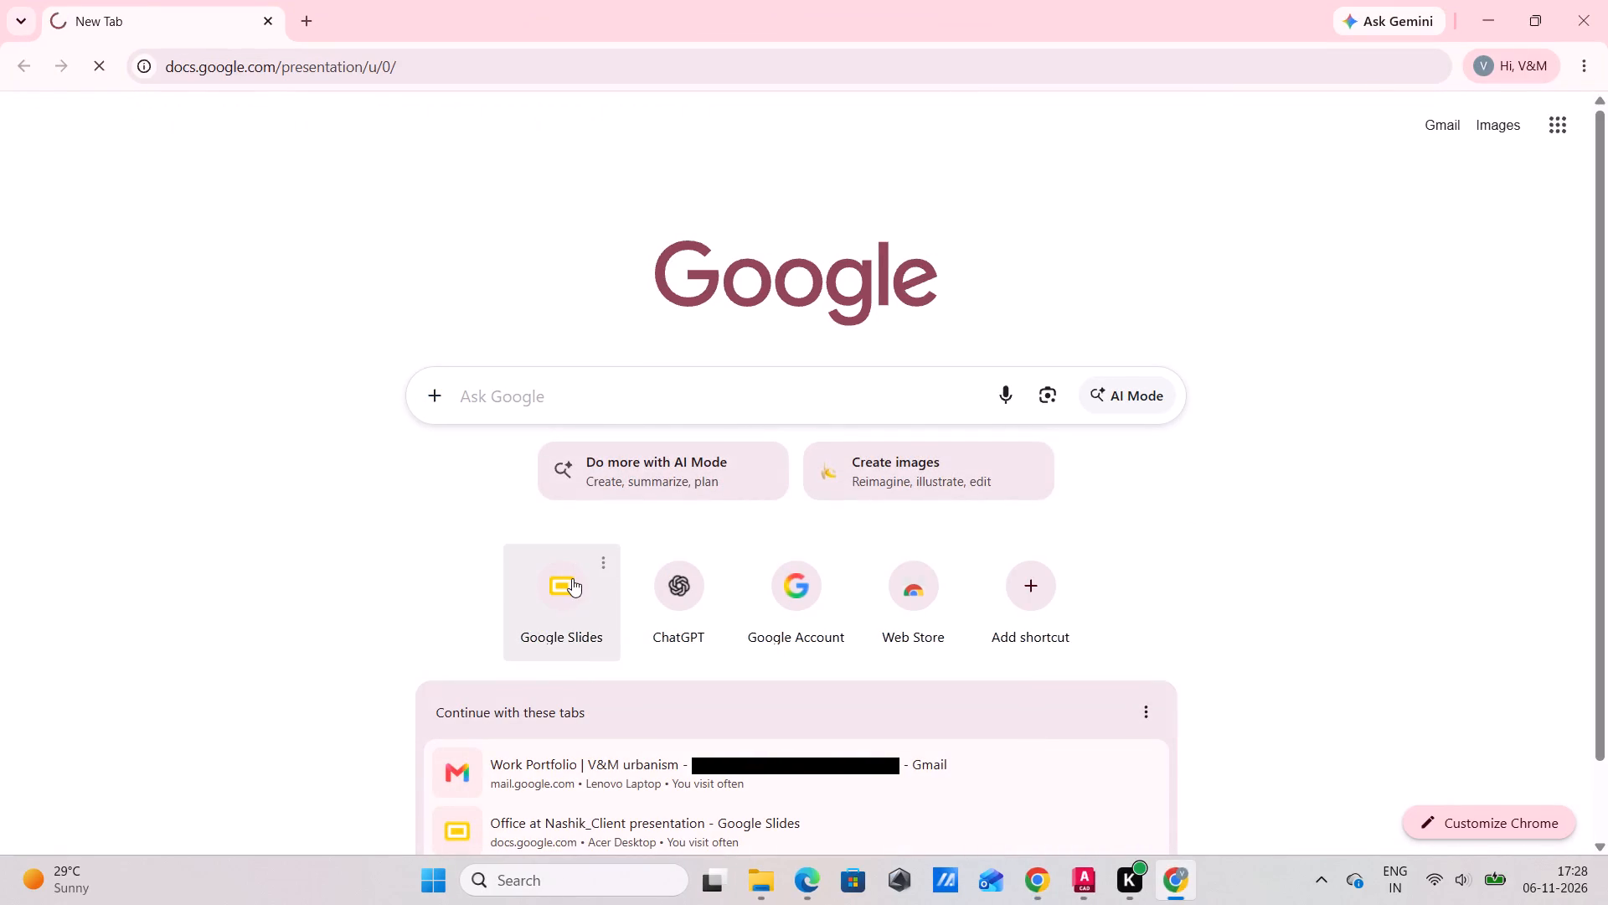
{"action": "double_click", "coordinate": [570, 578]}
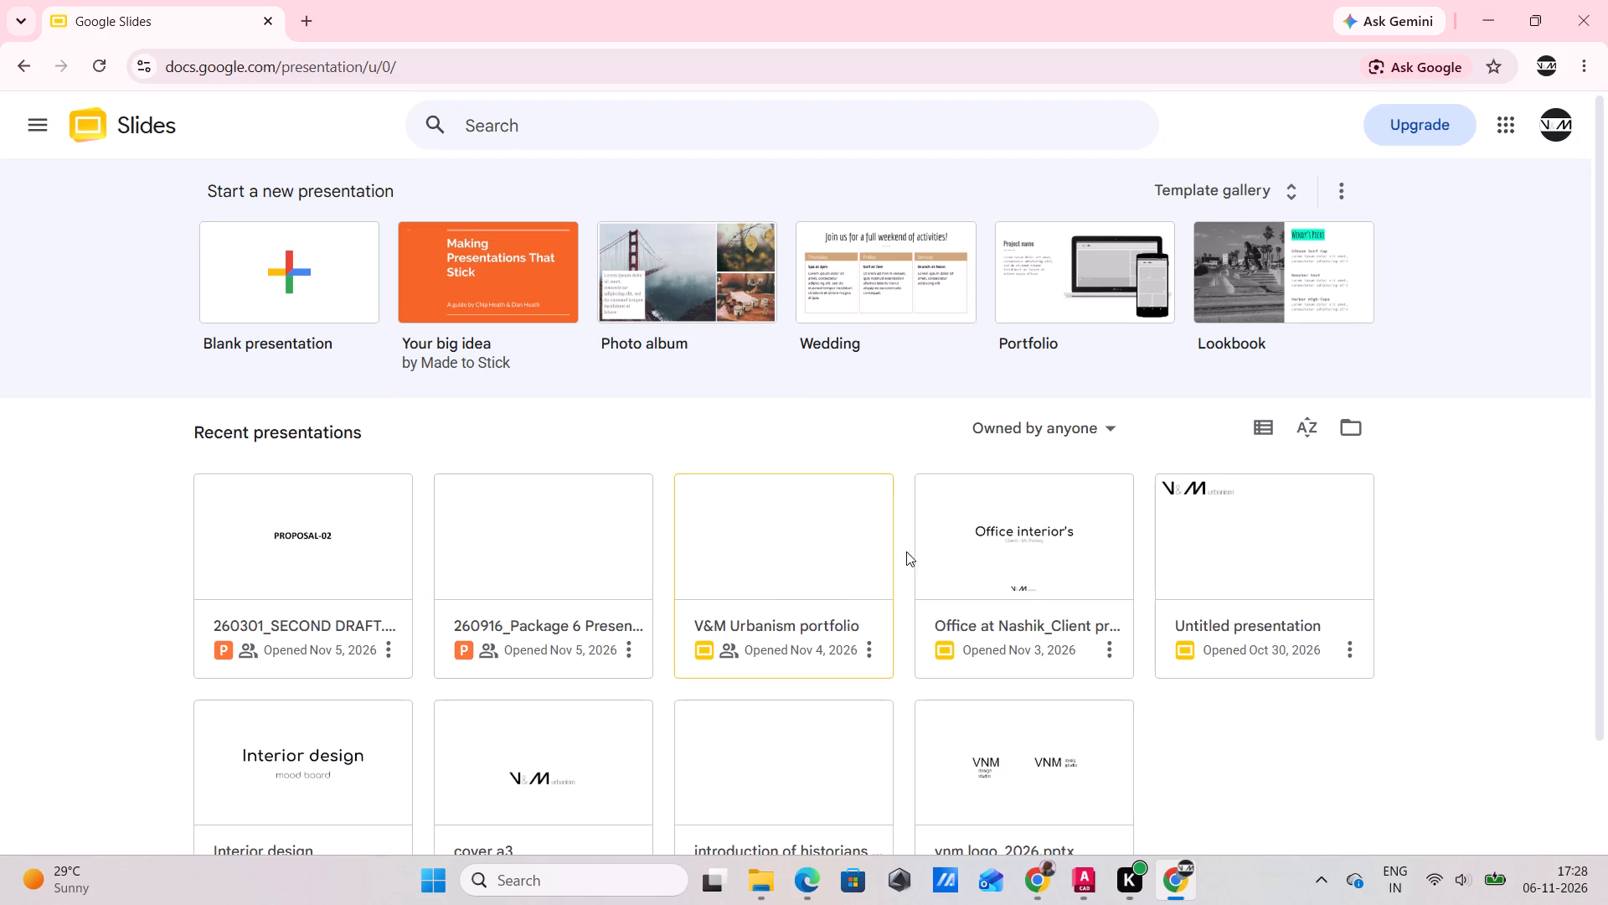
{"action": "scroll", "coordinate": [1058, 720], "scroll_direction": "down", "scroll_amount": 2}
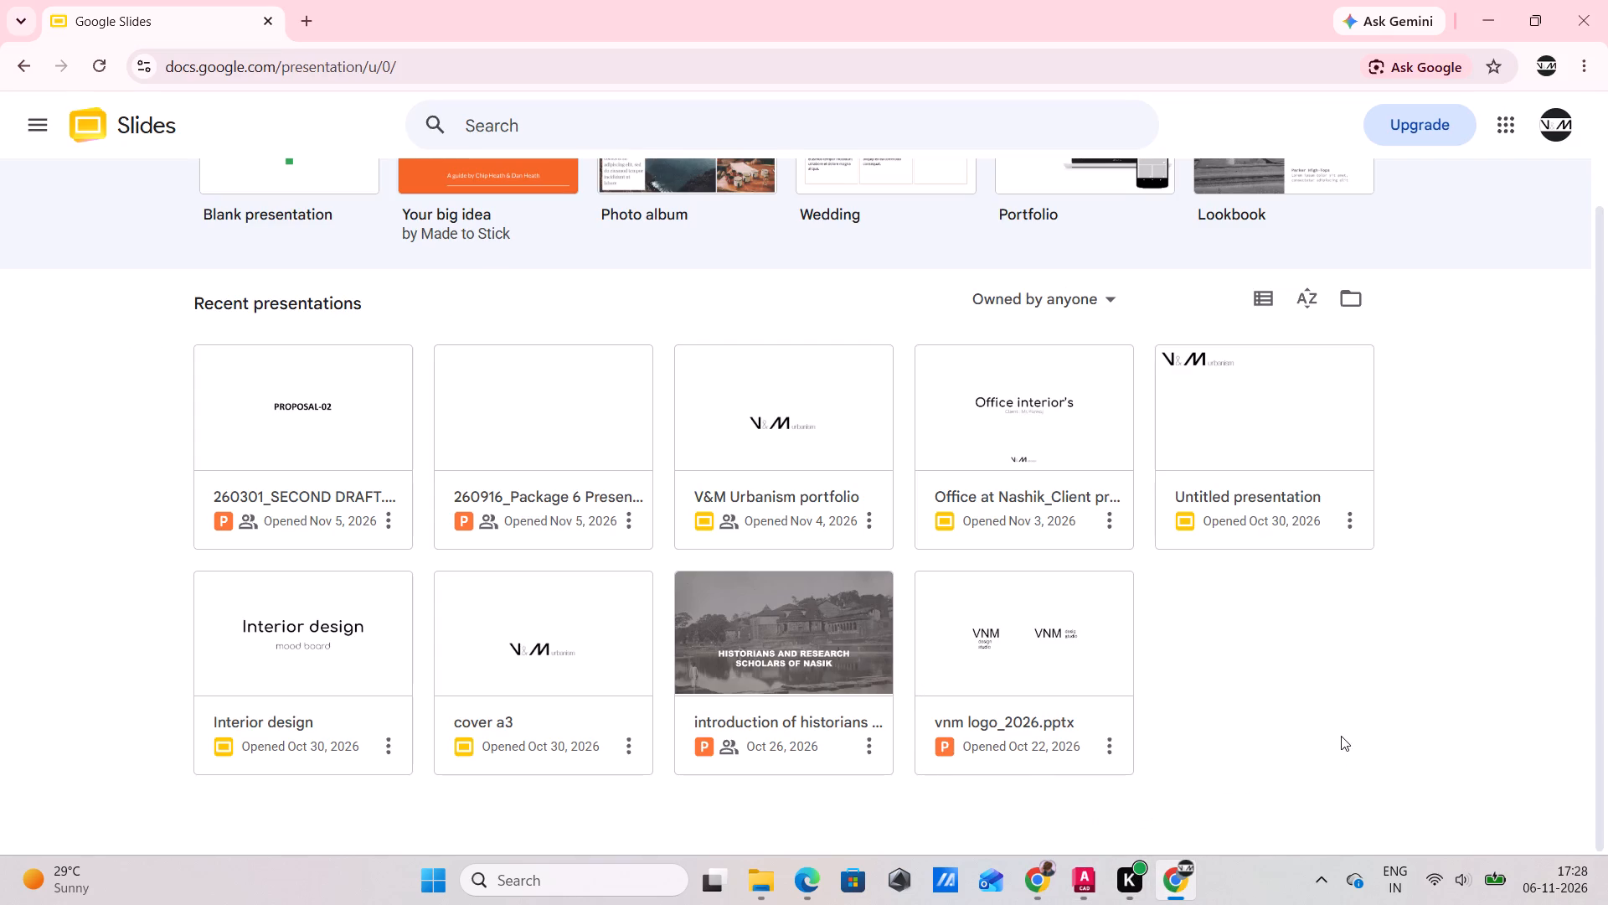
{"action": "scroll", "coordinate": [1500, 213], "scroll_direction": "up", "scroll_amount": 6}
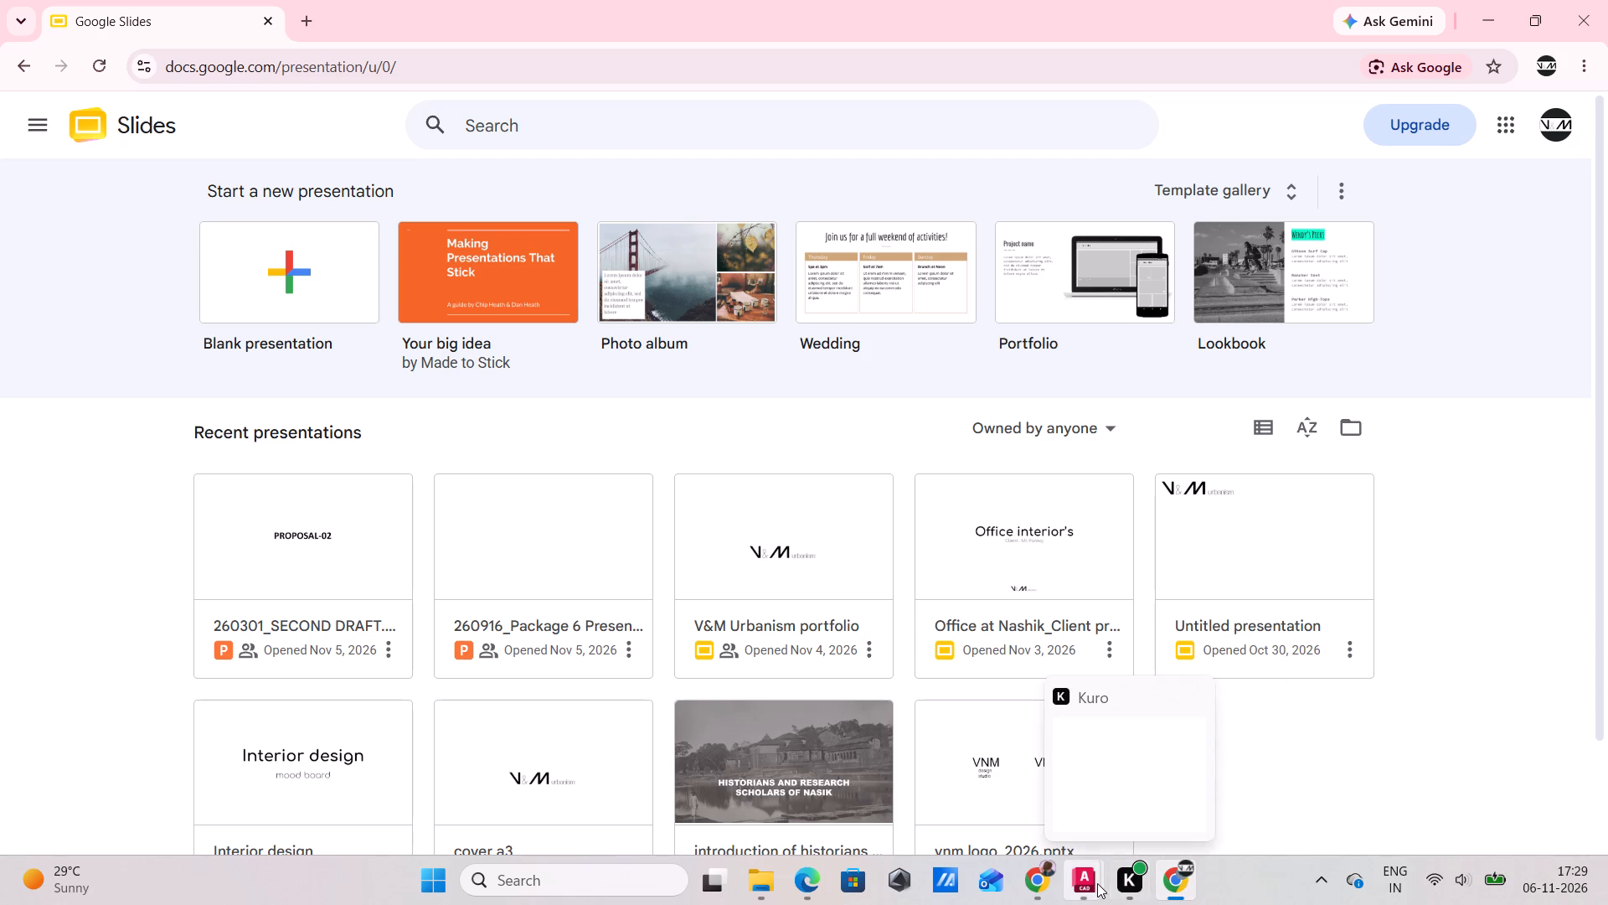
Switch back to AutoCAD and start a single-sheet plot of Layout2 with DWG To PDF.pc3 as the plotter.
{"action": "left_click", "coordinate": [1109, 808]}
{"action": "scroll", "coordinate": [1002, 731], "scroll_direction": "down", "scroll_amount": 3}
{"action": "scroll", "coordinate": [921, 725], "scroll_direction": "down", "scroll_amount": 2}
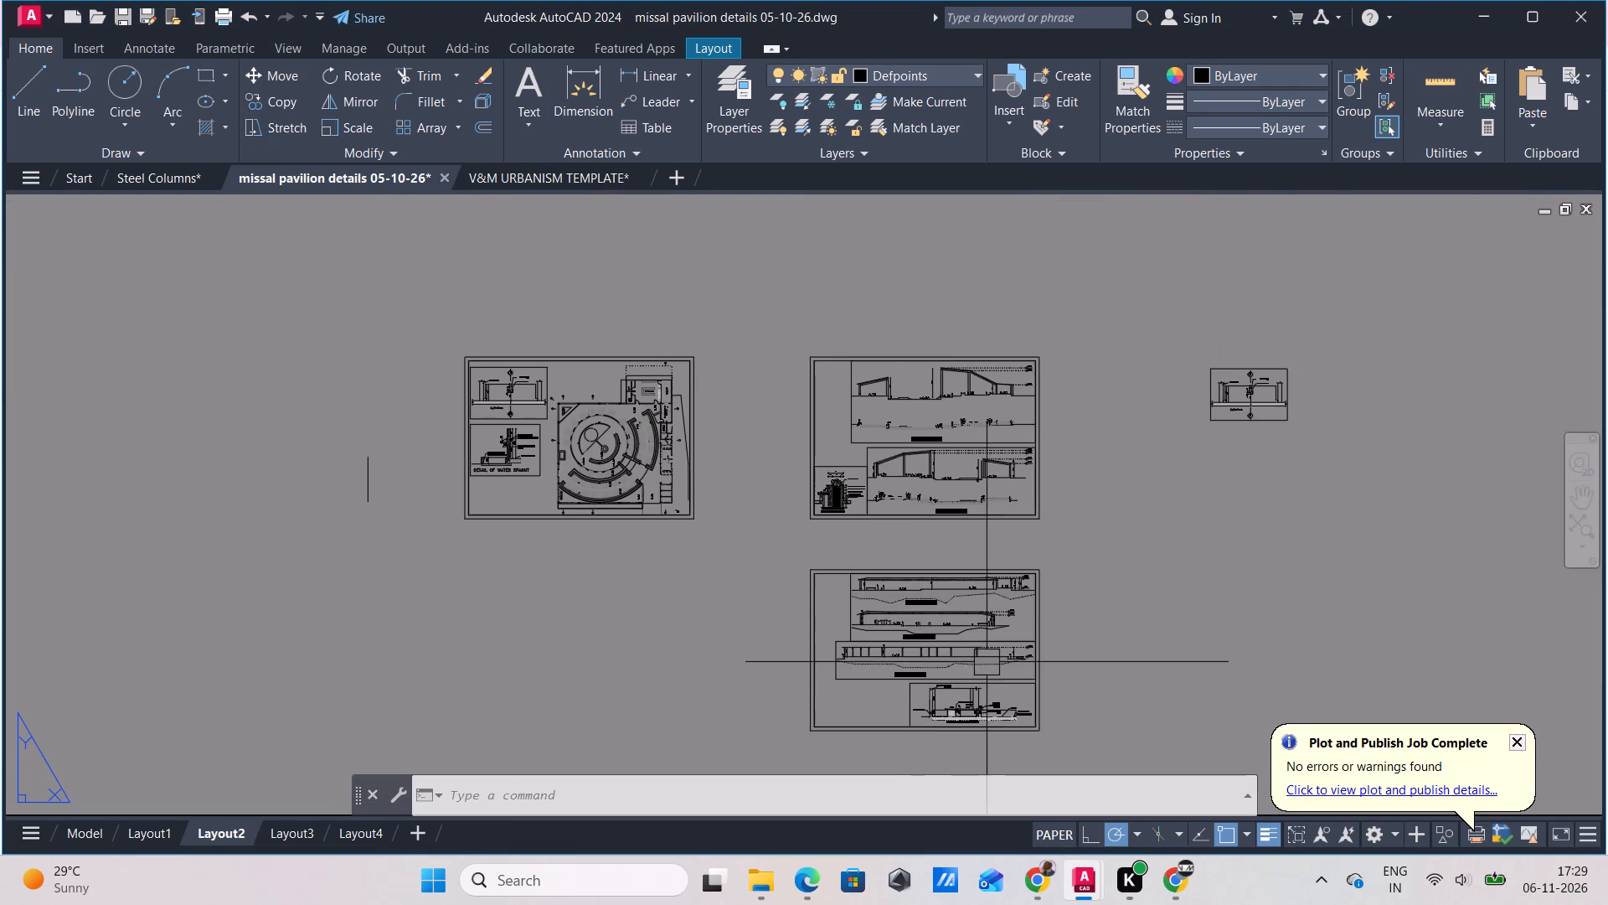
{"action": "middle_click_drag", "start_coordinate": [1039, 641], "coordinate": [1044, 625]}
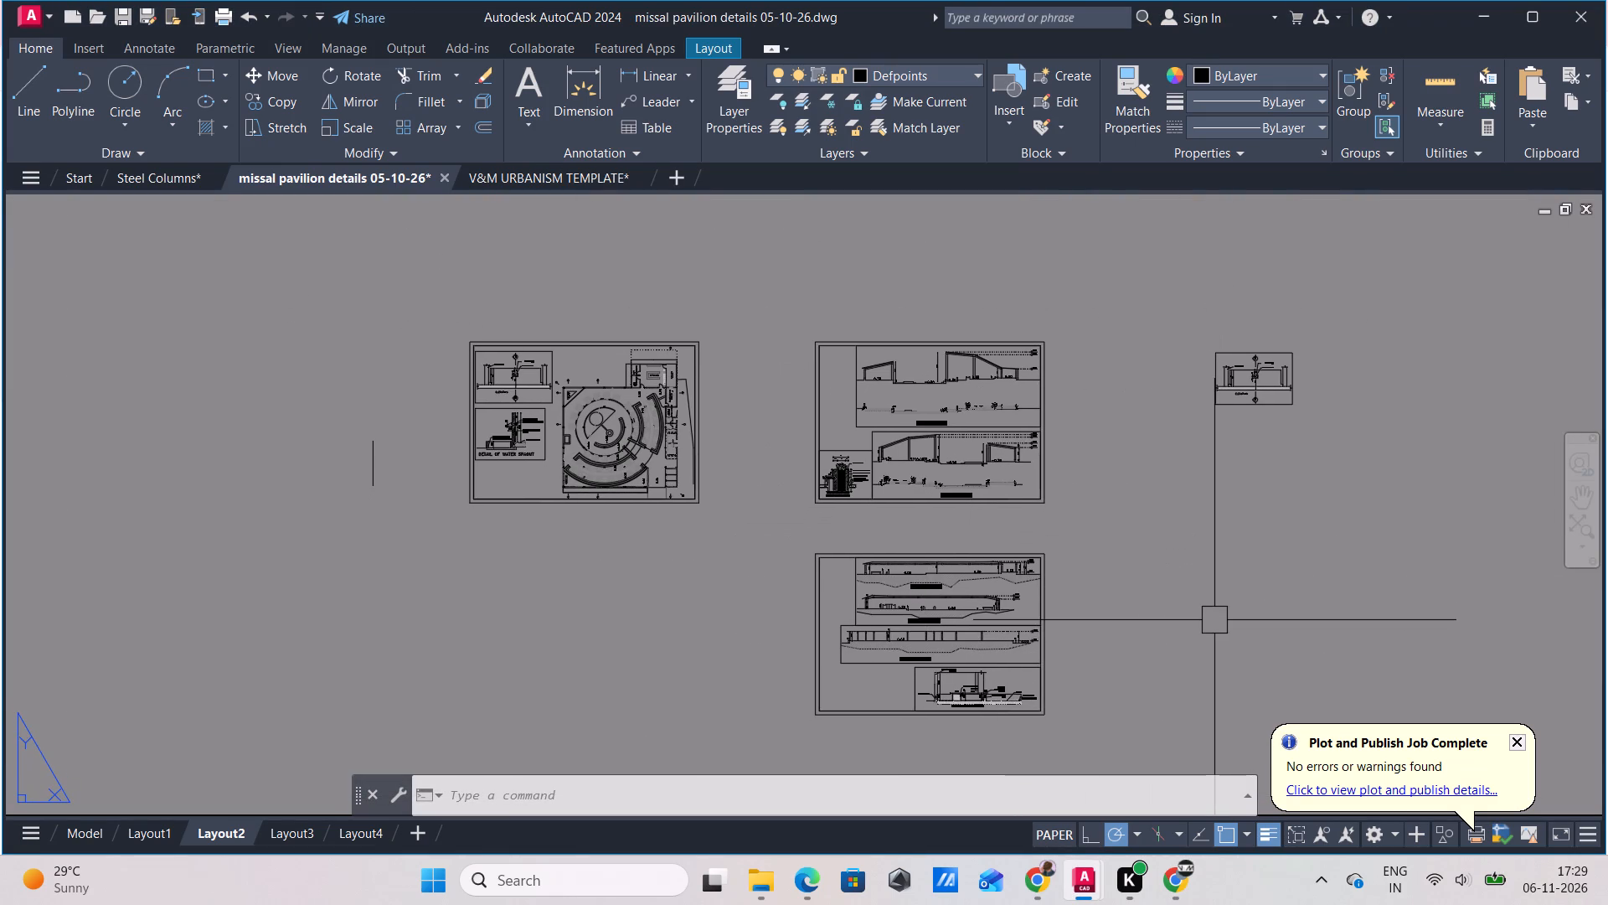
{"action": "key", "text": "ctrl+p"}
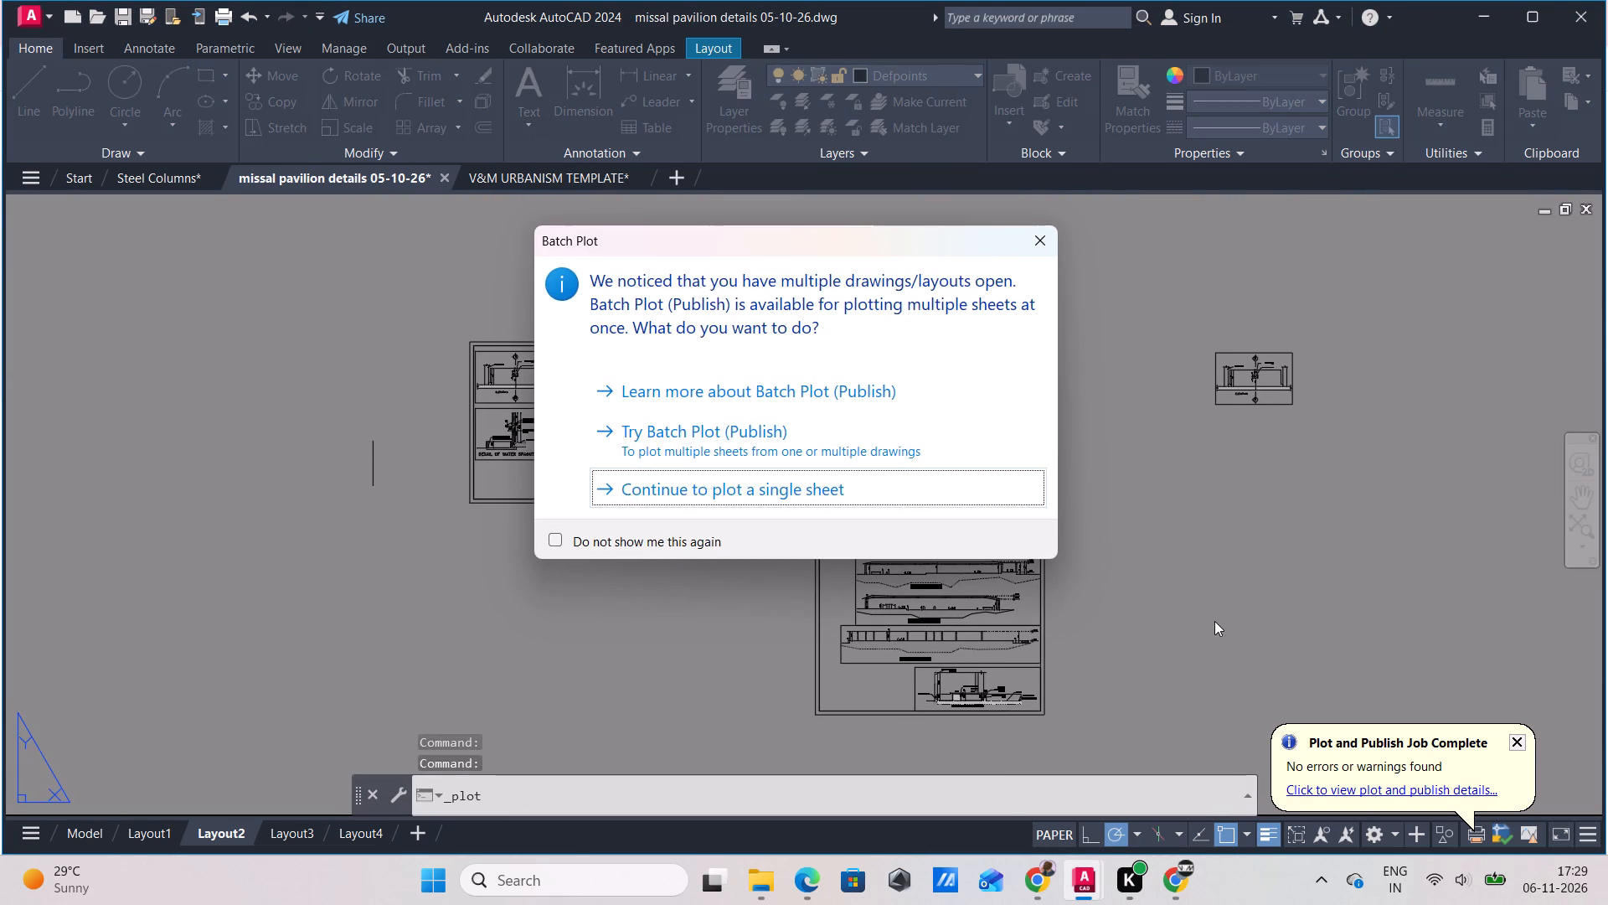
{"action": "left_click", "coordinate": [931, 497]}
{"action": "left_click", "coordinate": [956, 508]}
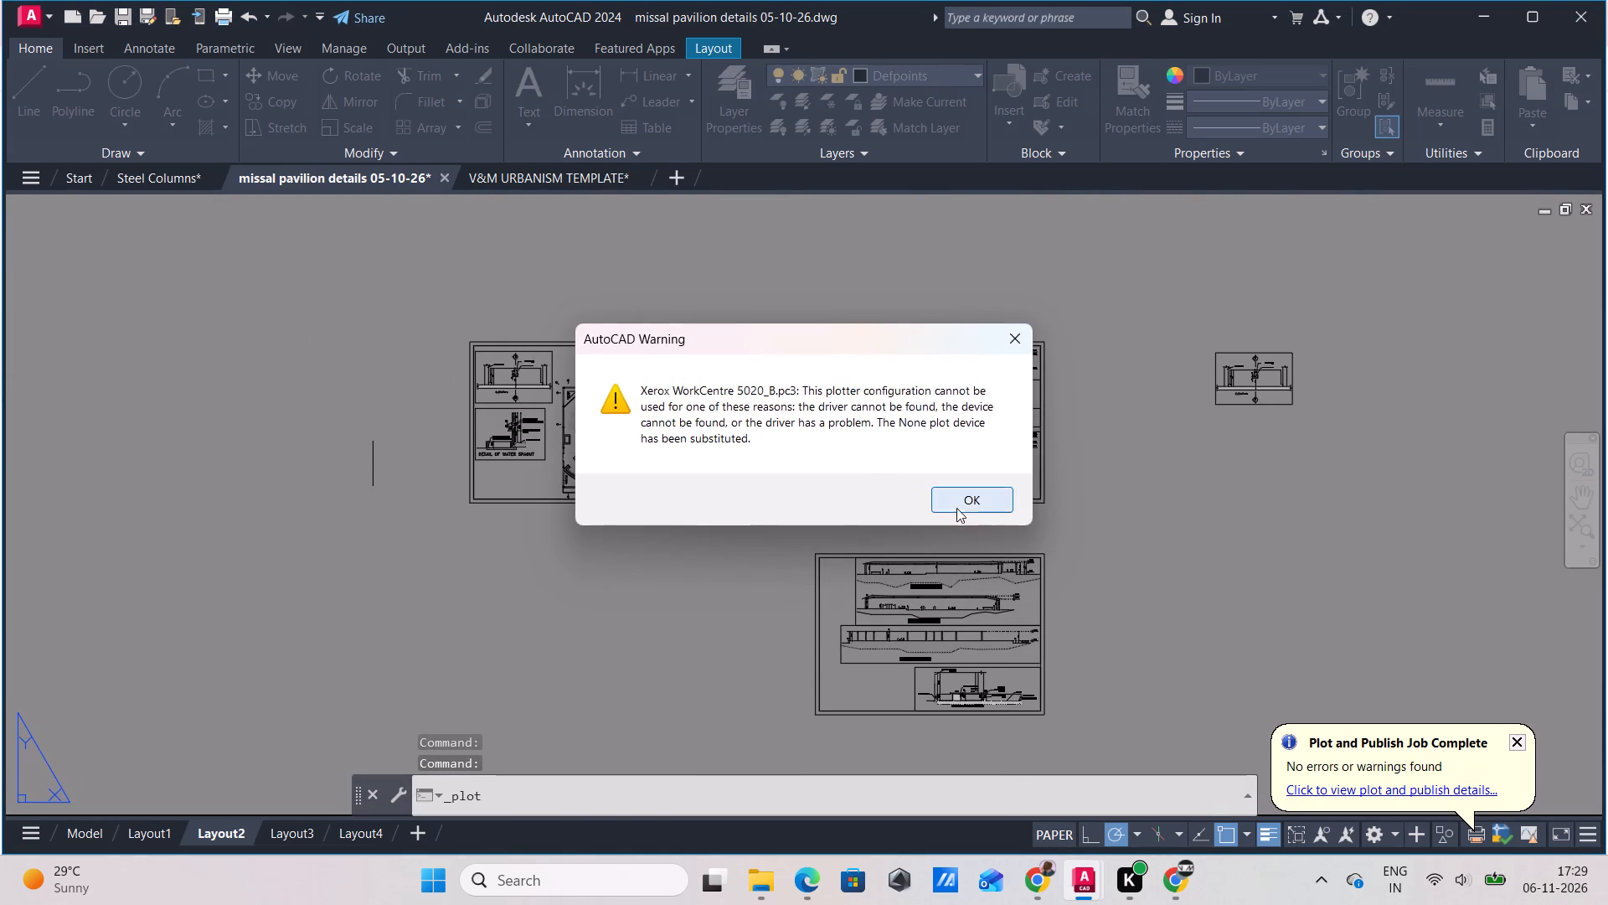
{"action": "scroll", "coordinate": [618, 388], "scroll_direction": "up", "scroll_amount": 1}
{"action": "left_click", "coordinate": [711, 290]}
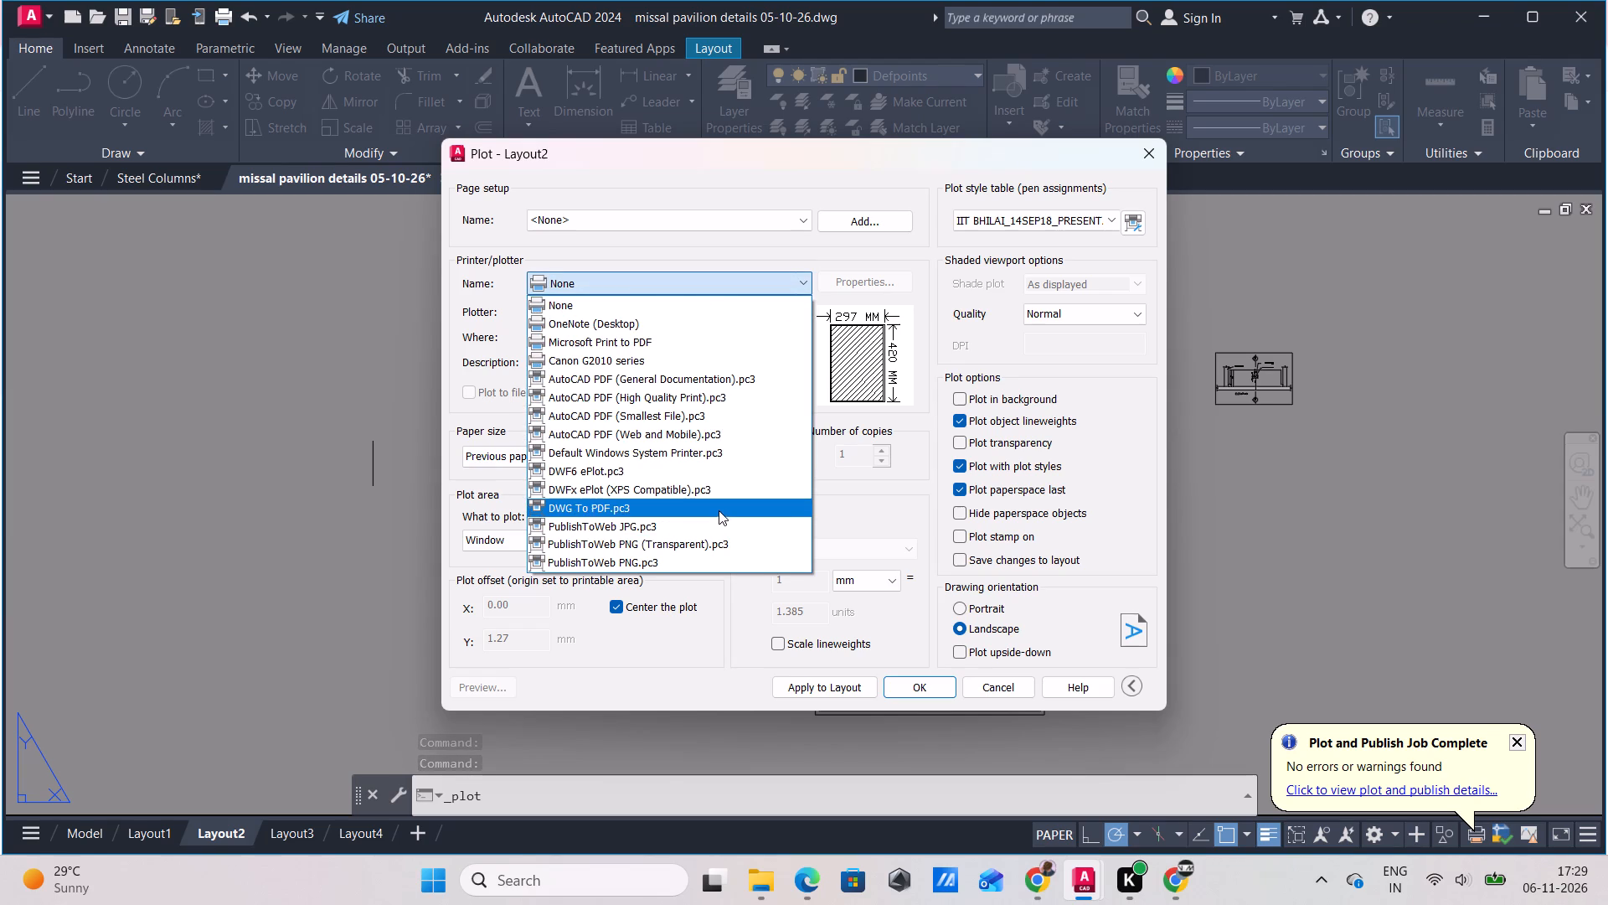
{"action": "left_click", "coordinate": [719, 509]}
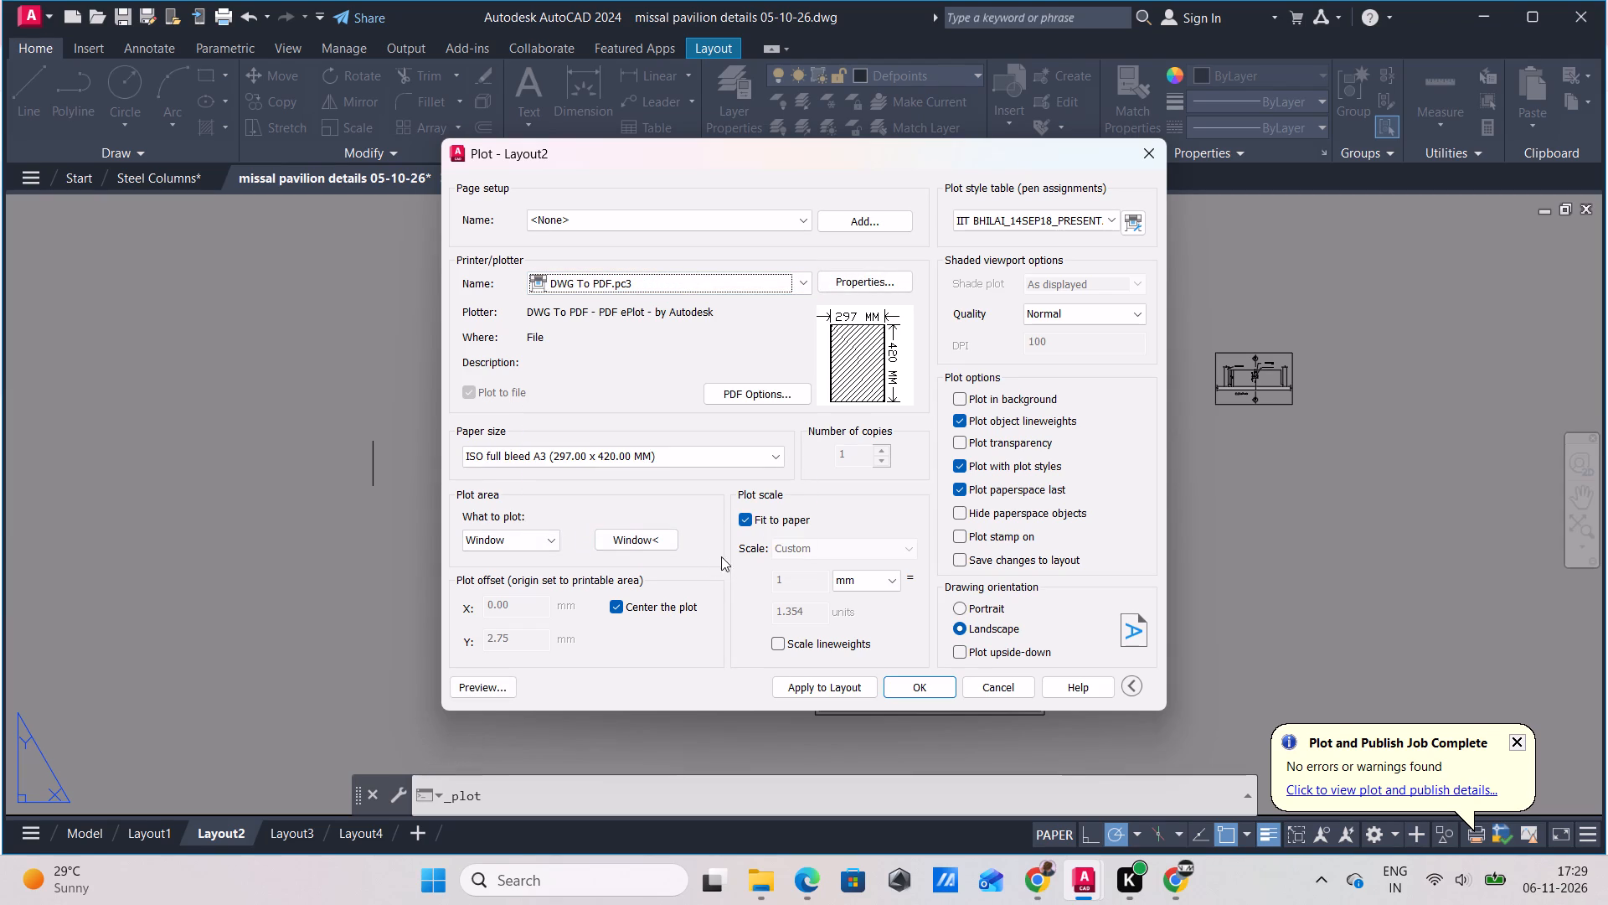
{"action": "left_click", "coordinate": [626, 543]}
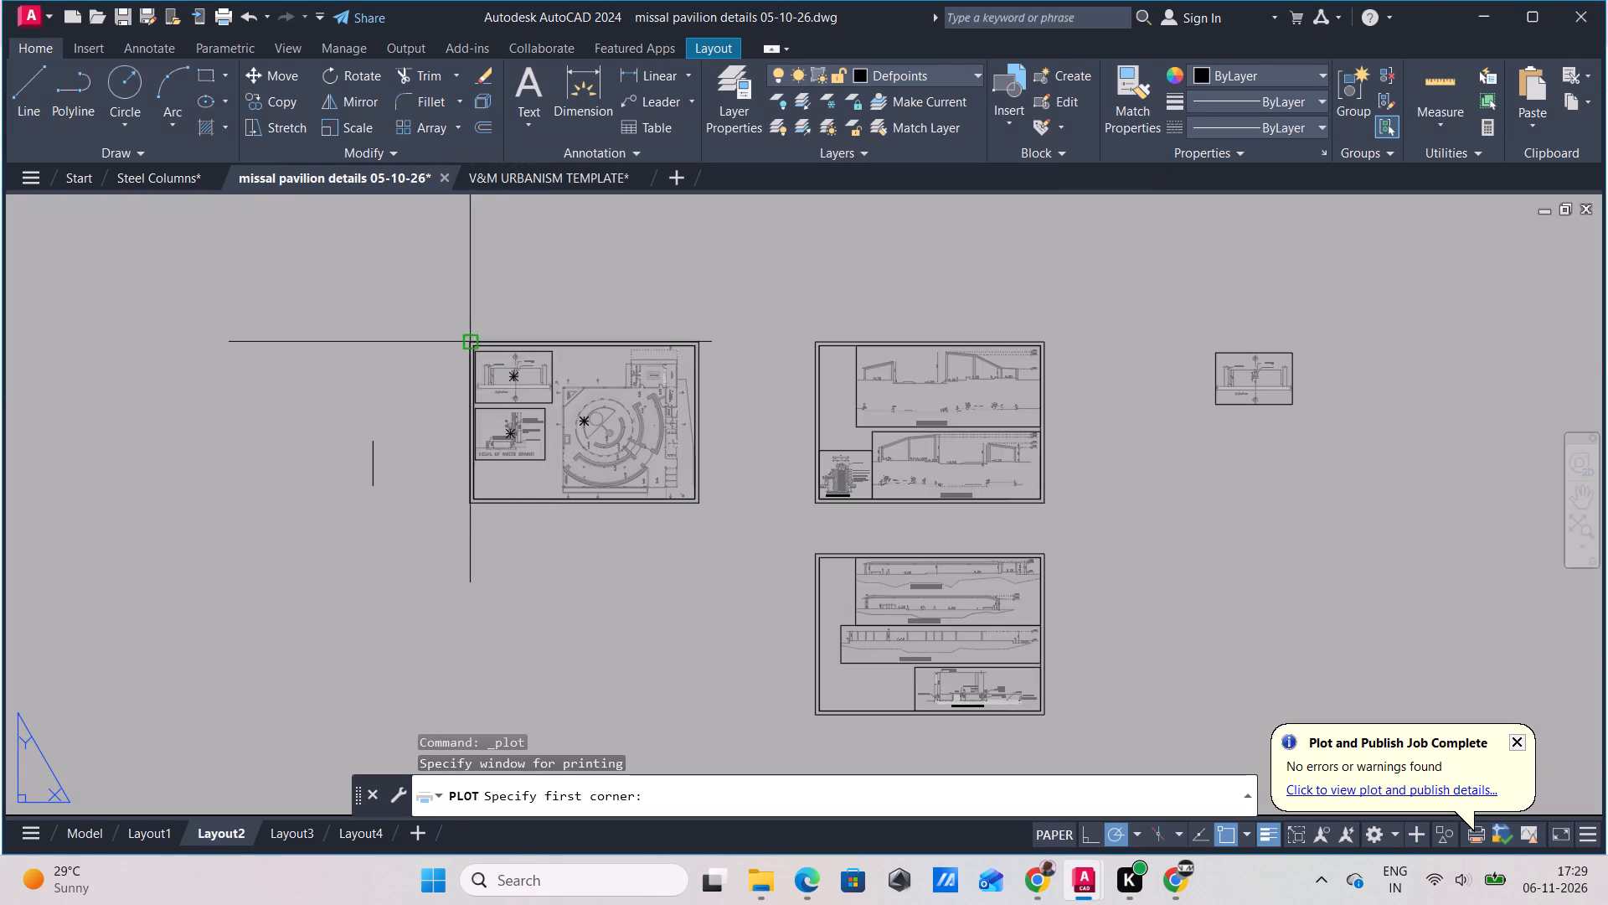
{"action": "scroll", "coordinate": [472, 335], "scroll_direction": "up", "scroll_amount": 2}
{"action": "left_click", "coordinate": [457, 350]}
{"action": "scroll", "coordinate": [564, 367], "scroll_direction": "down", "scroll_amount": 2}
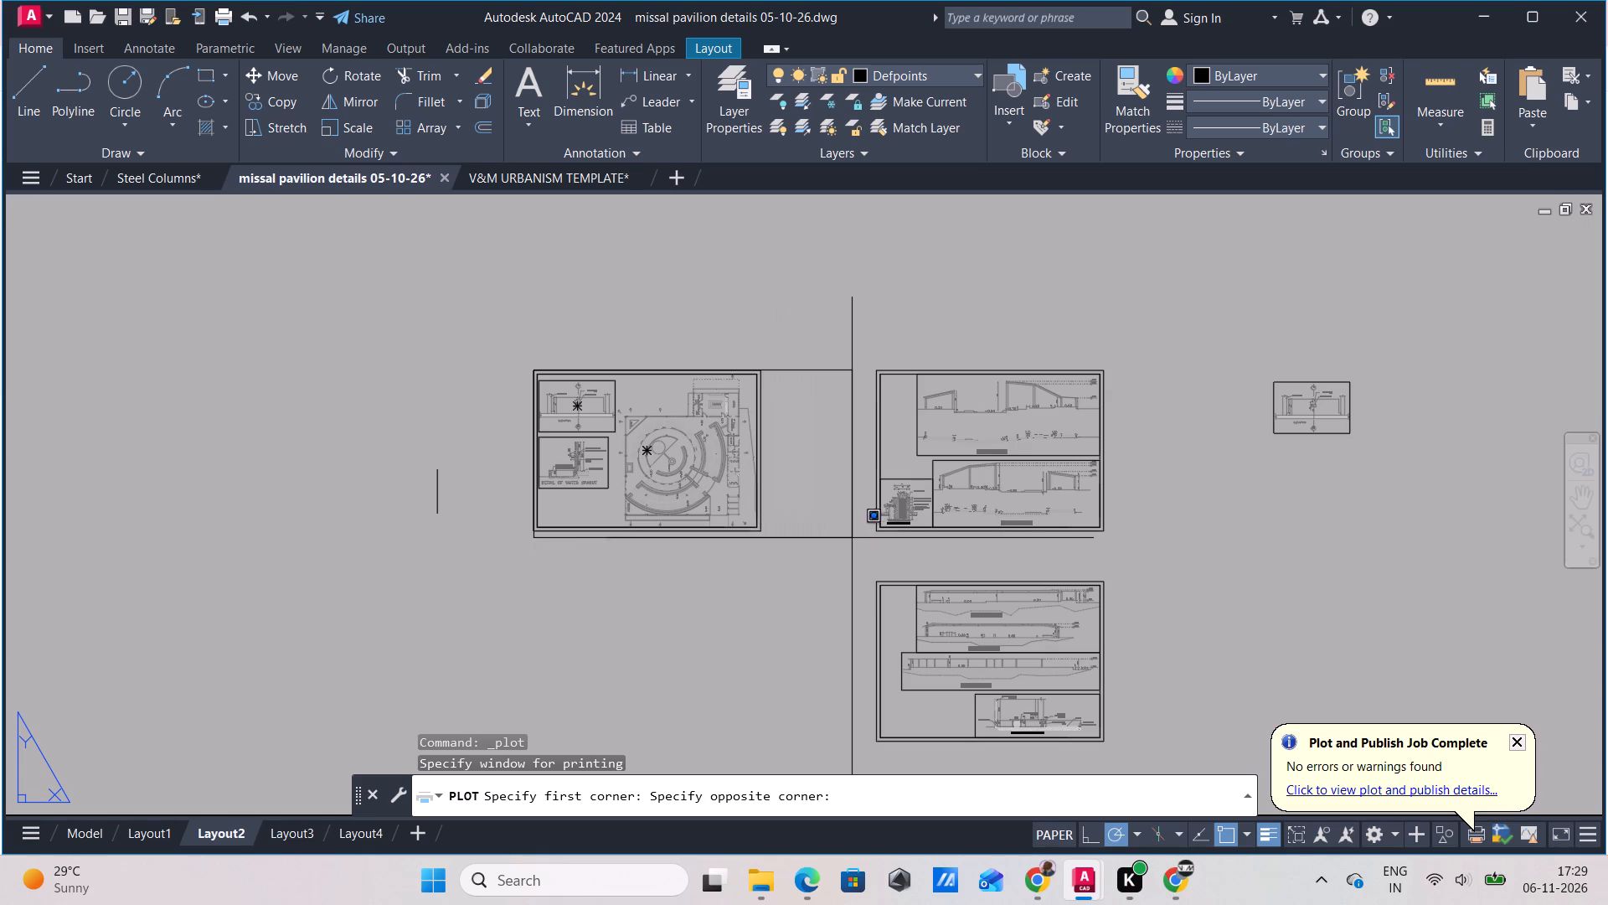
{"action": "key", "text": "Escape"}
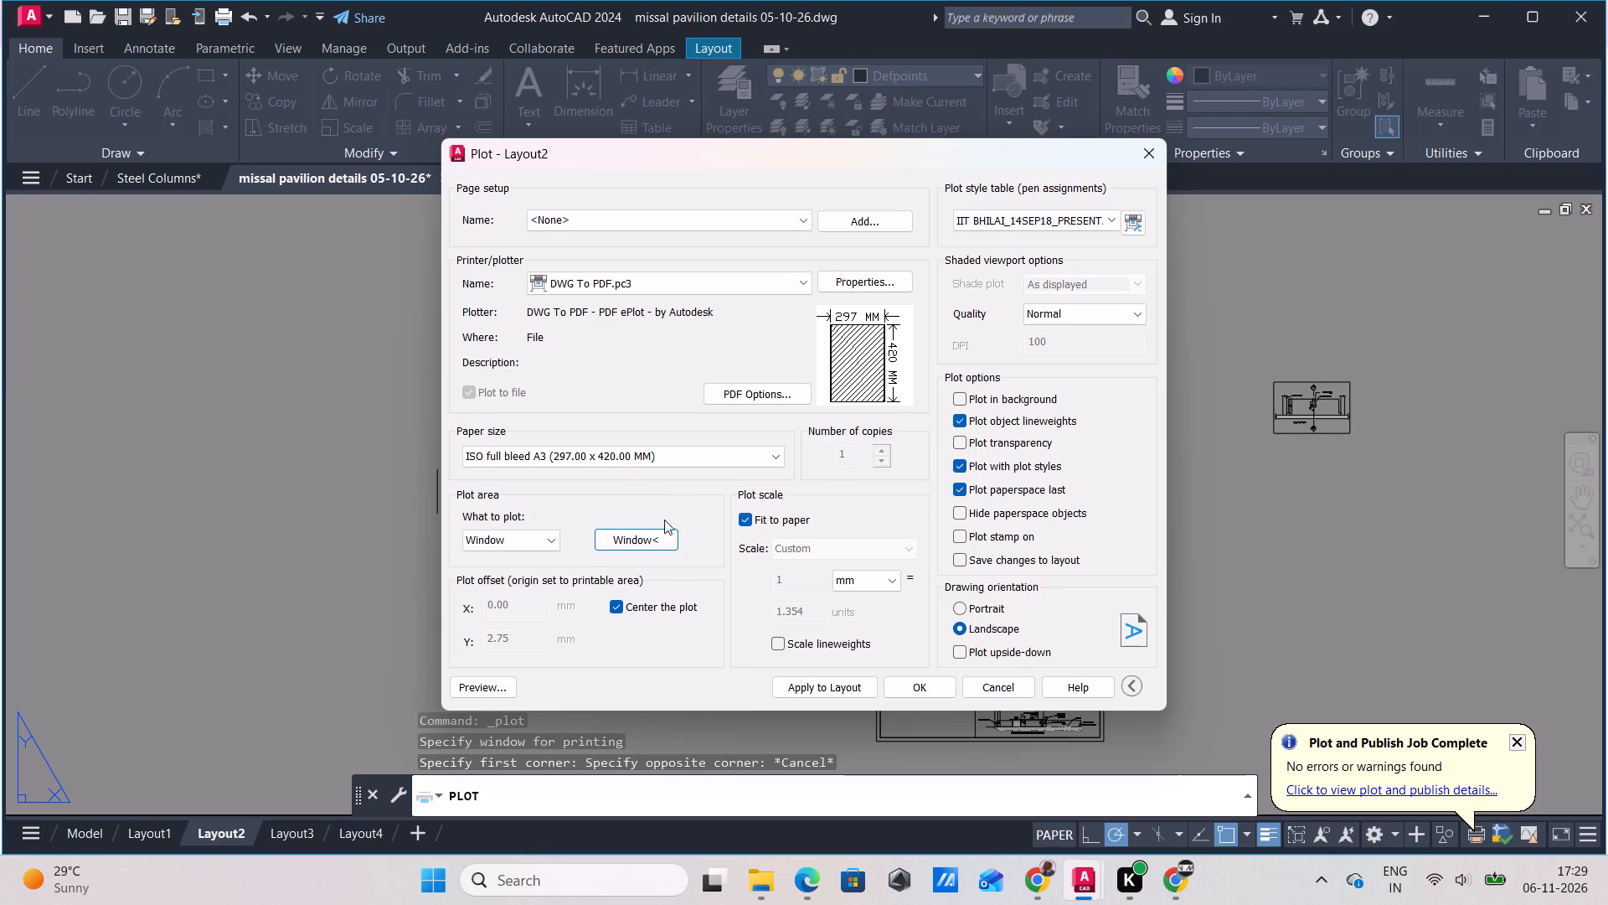
Set the plot window to the outer border of the sheet with Sections A-A and B-B and the planter detail.
{"action": "left_click", "coordinate": [652, 535]}
{"action": "scroll", "coordinate": [862, 410], "scroll_direction": "up", "scroll_amount": 2}
{"action": "left_click", "coordinate": [883, 315]}
{"action": "scroll", "coordinate": [998, 436], "scroll_direction": "down", "scroll_amount": 1}
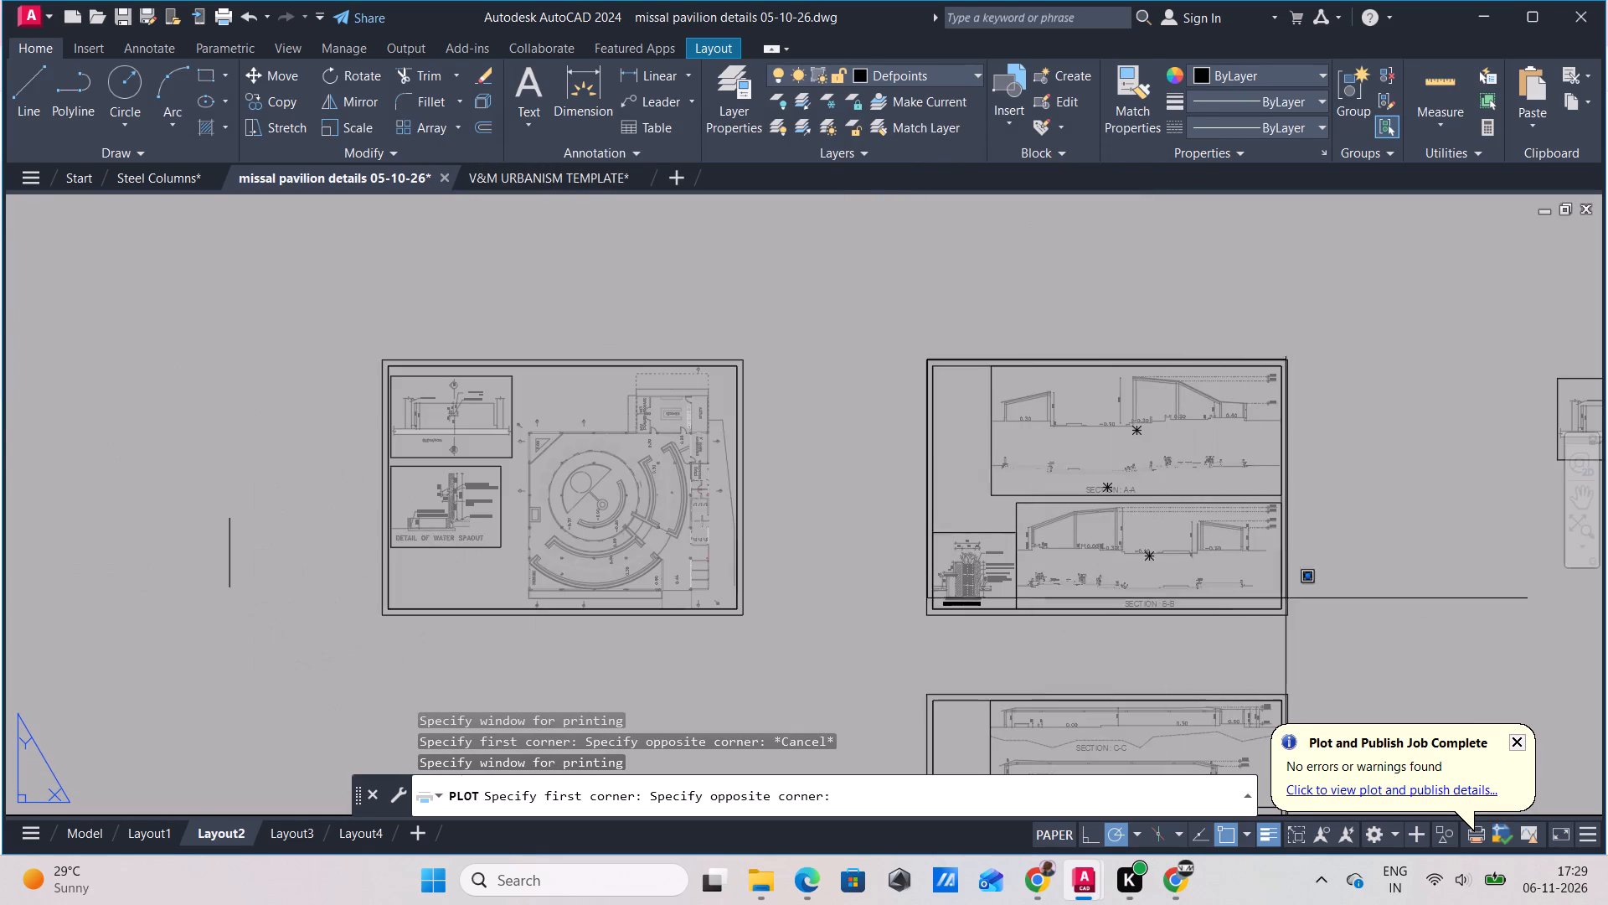
{"action": "scroll", "coordinate": [1300, 625], "scroll_direction": "up", "scroll_amount": 1}
{"action": "left_click", "coordinate": [1275, 611]}
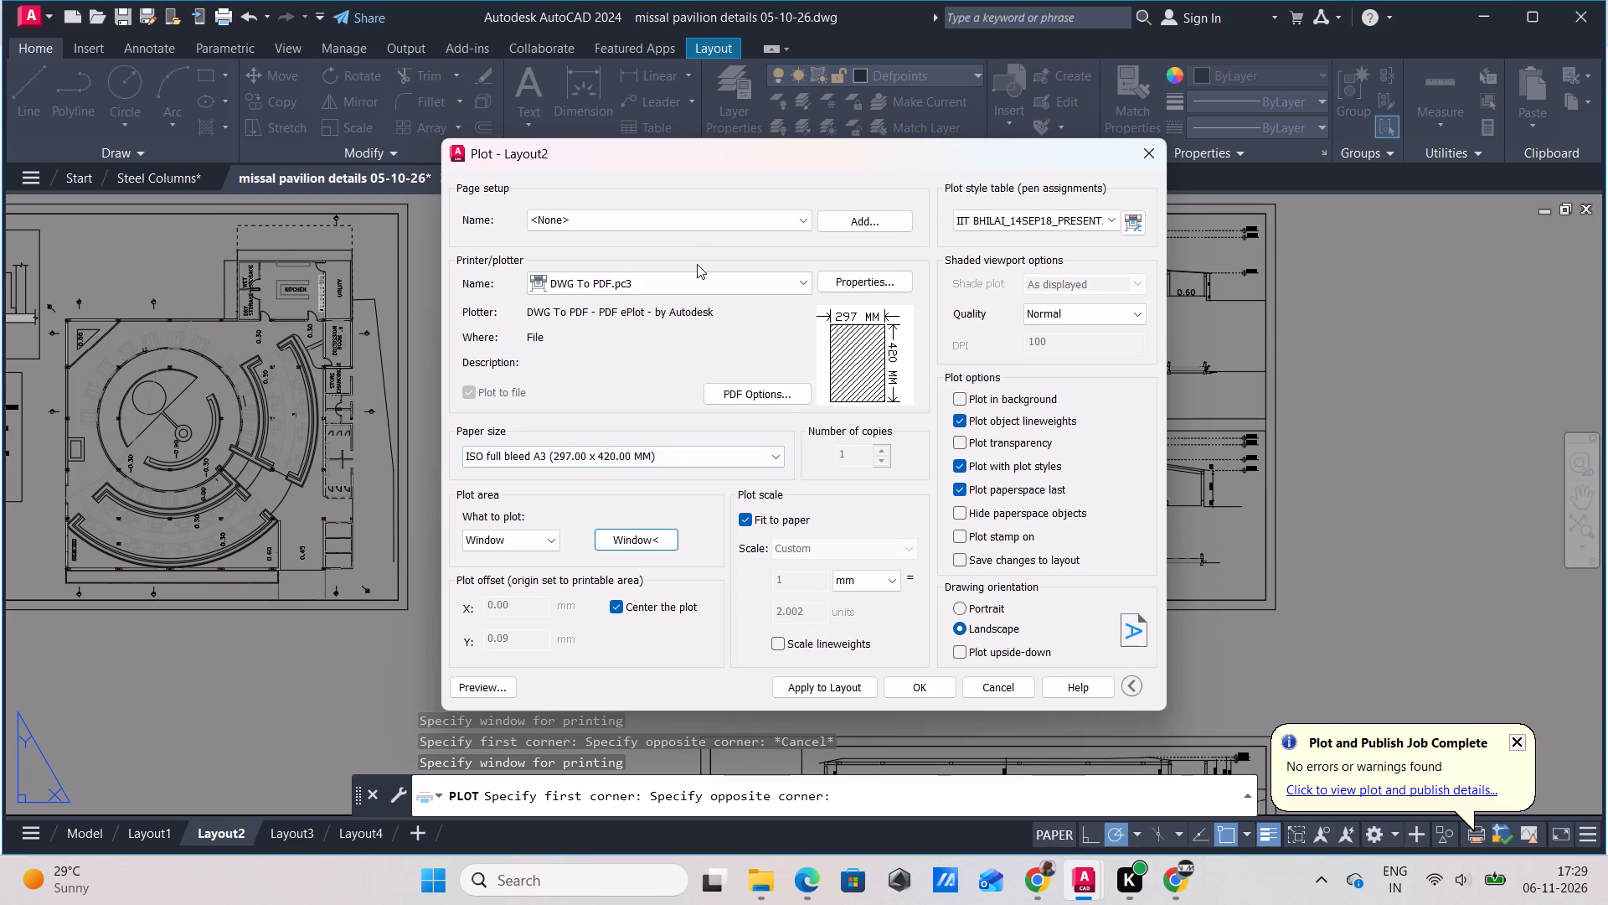
Set the plot's paper size to ISO expand A0 (841.00 x 1189.00 MM).
{"action": "left_click", "coordinate": [683, 452]}
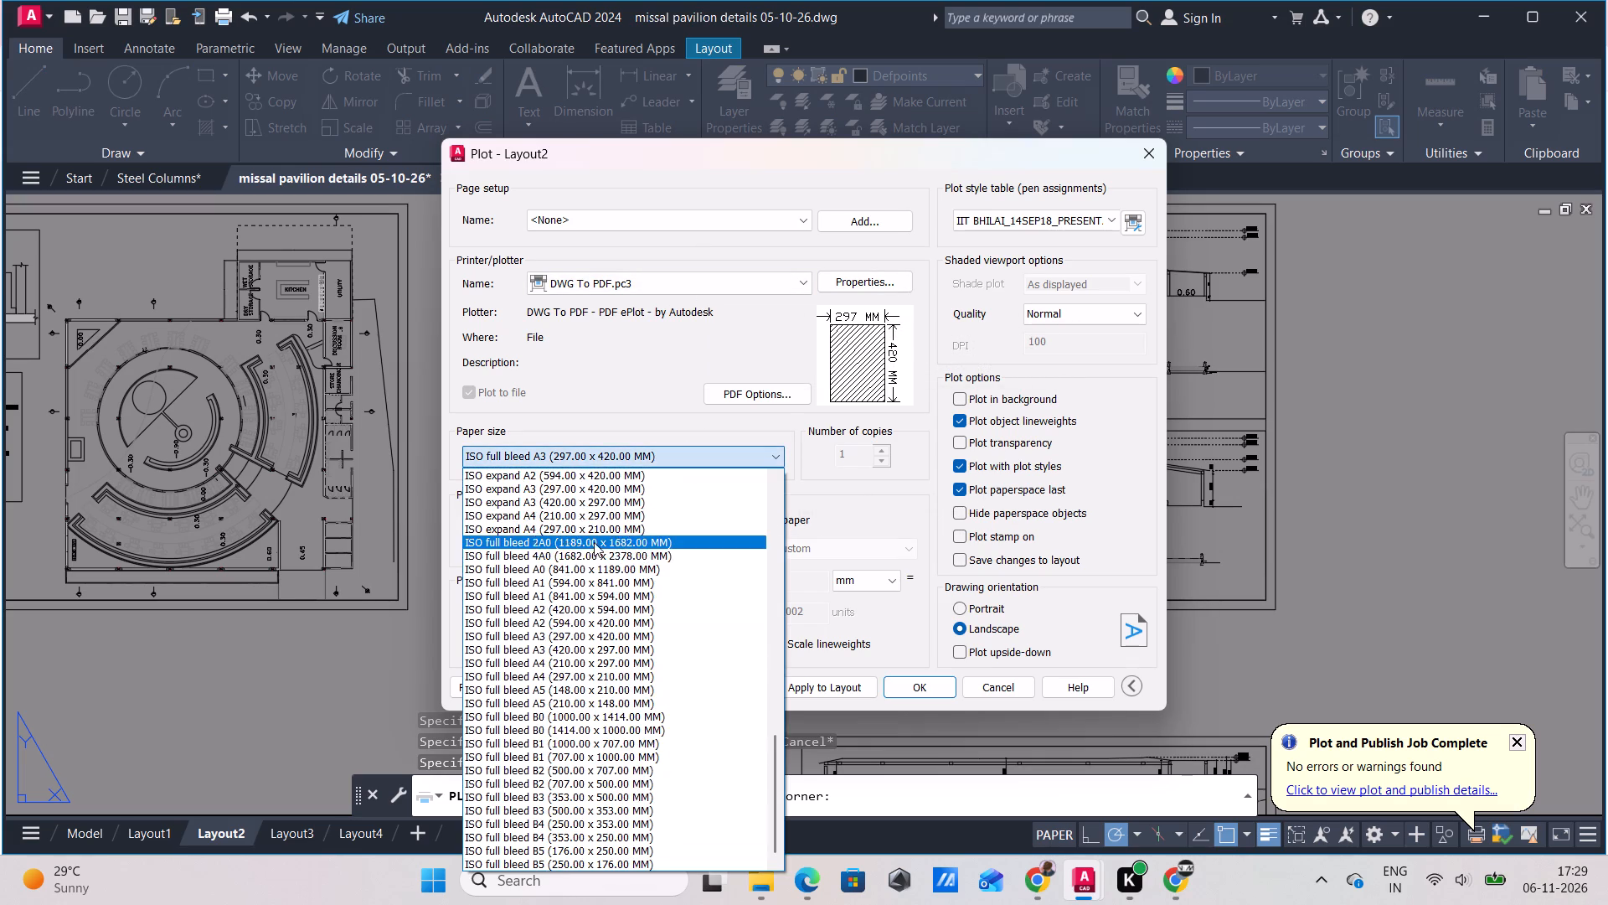
{"action": "scroll", "coordinate": [590, 533], "scroll_direction": "up", "scroll_amount": 2}
{"action": "left_click", "coordinate": [572, 505]}
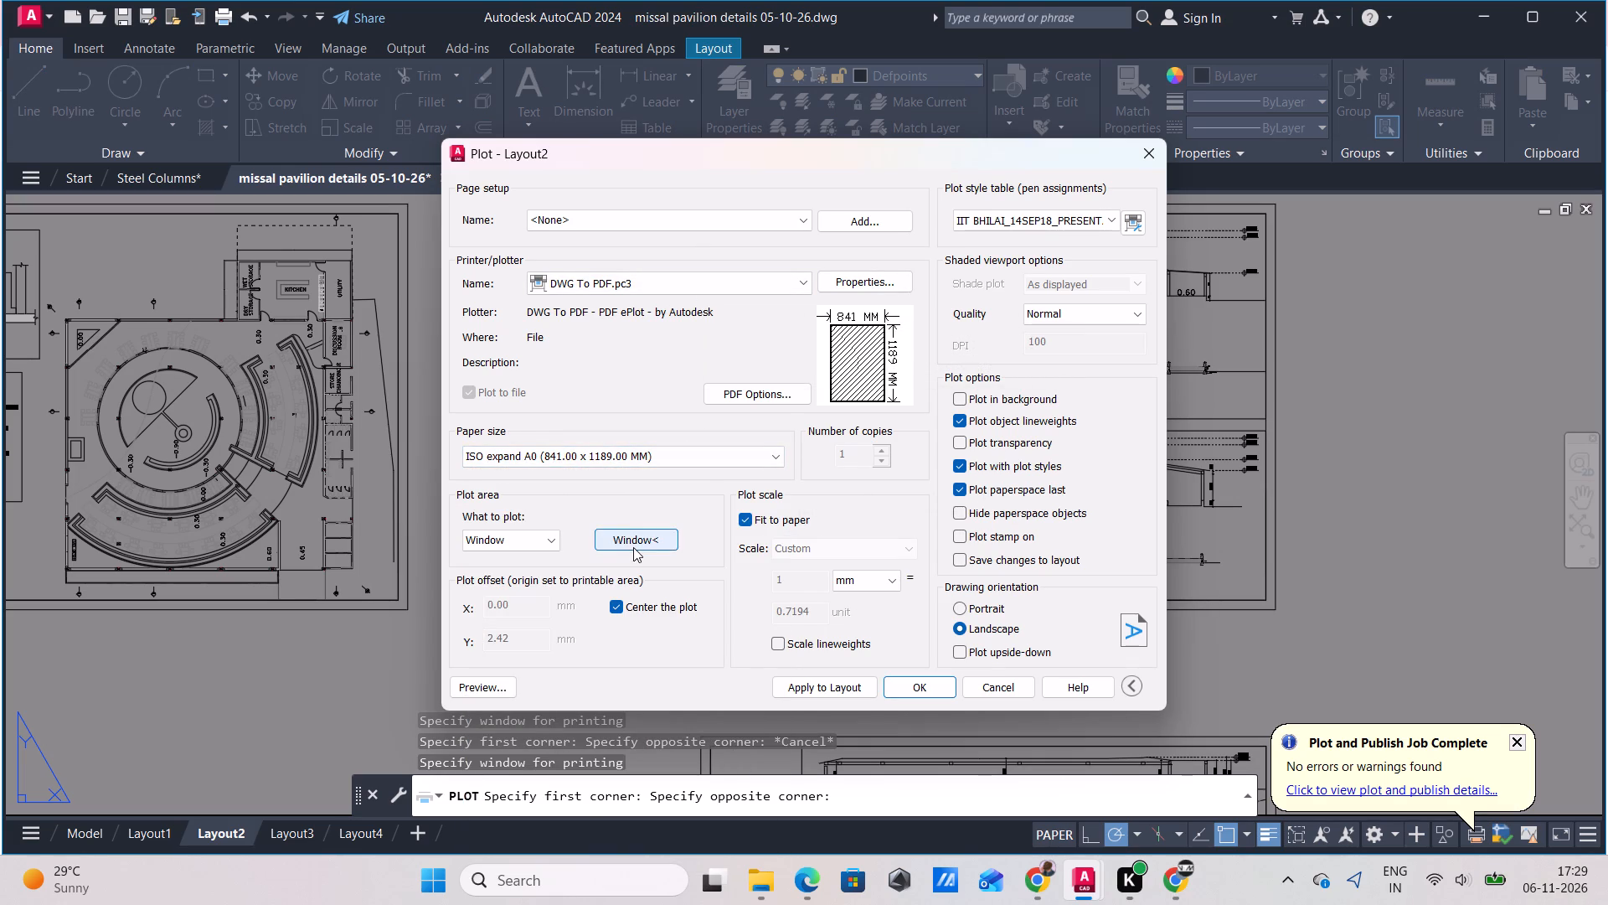
Preview the plot of the Section A-A and B-B sheet and examine its layout.
{"action": "left_click", "coordinate": [486, 691]}
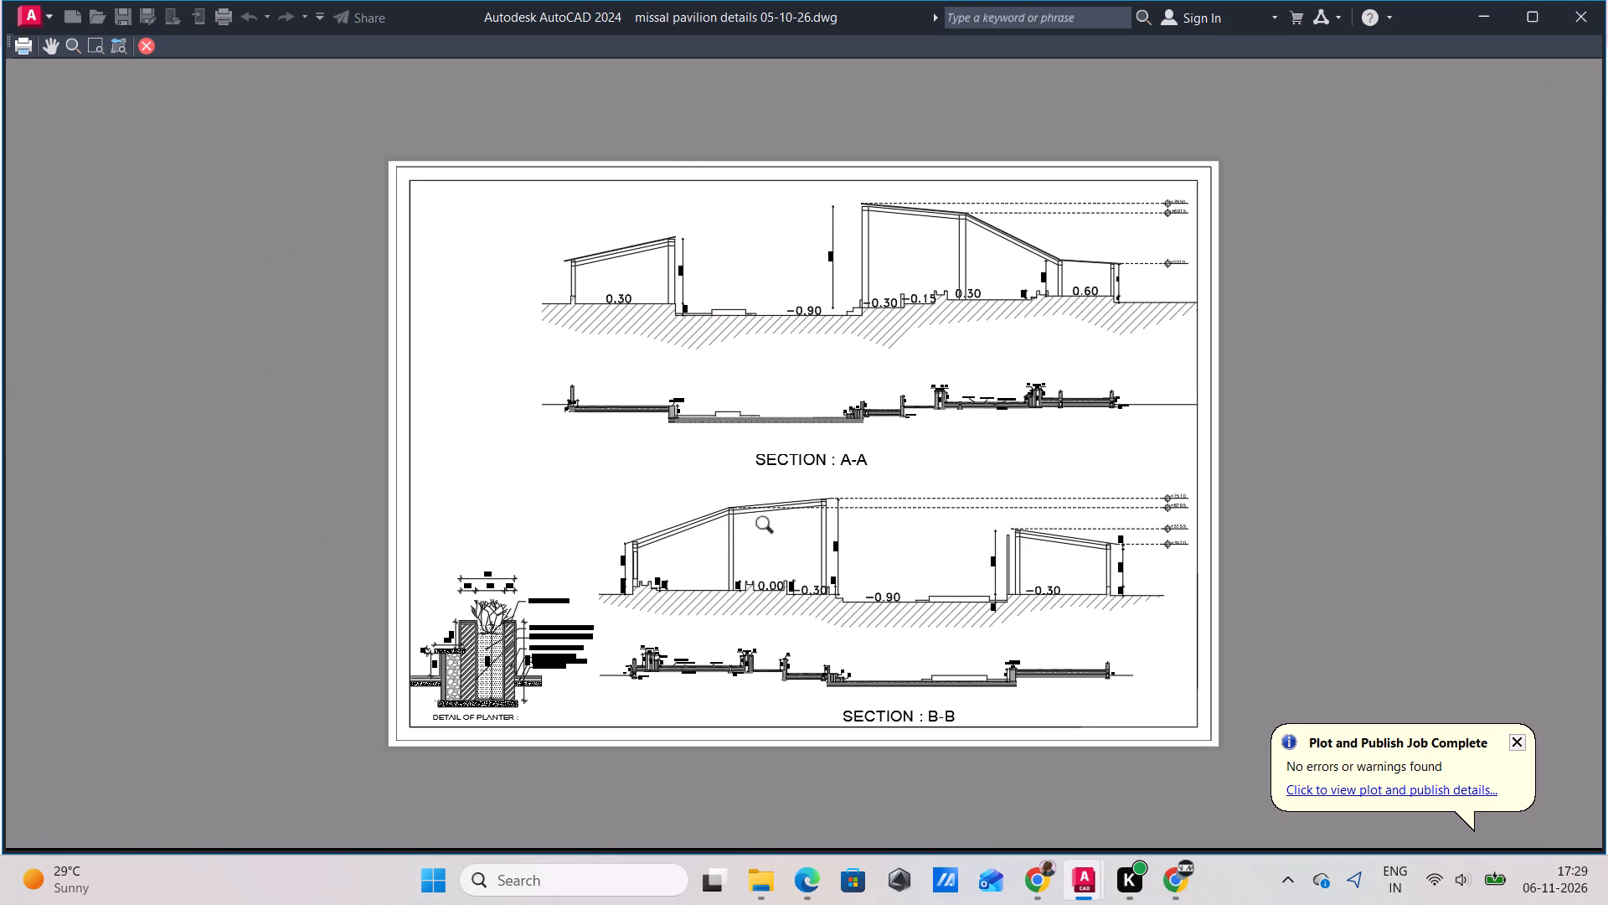
{"action": "scroll", "coordinate": [979, 380], "scroll_direction": "up", "scroll_amount": 2}
{"action": "scroll", "coordinate": [791, 392], "scroll_direction": "down", "scroll_amount": 2}
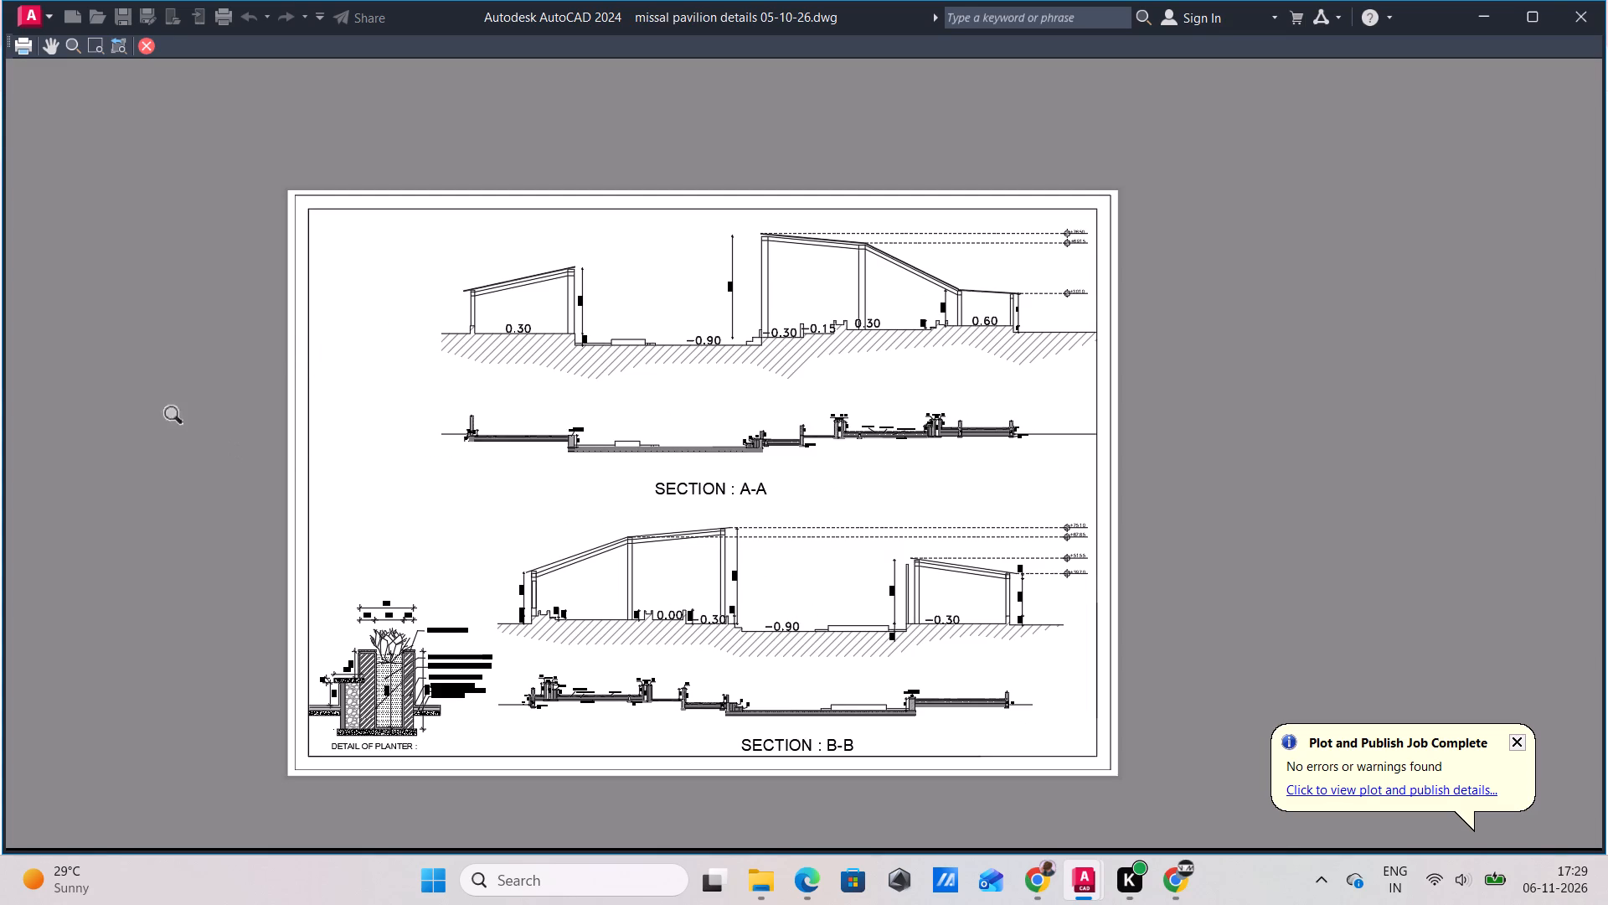
Plot the previewed Section A-A and B-B sheet to a PDF named 2 in the missal pavilion folder.
{"action": "left_click", "coordinate": [22, 49]}
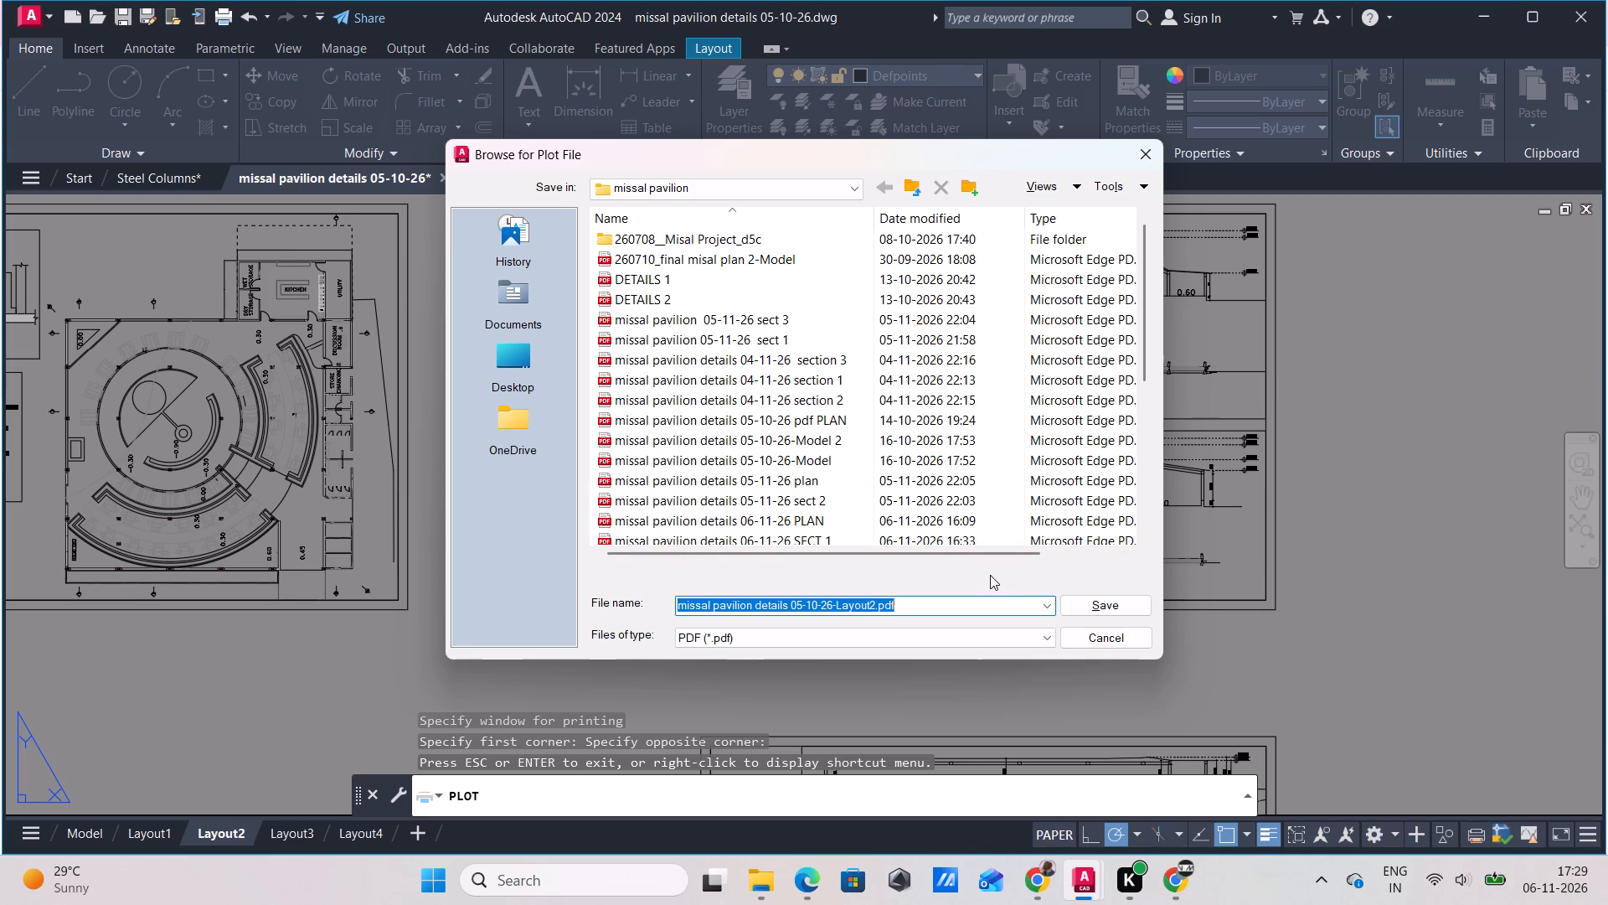
{"action": "key", "text": "BackSpace"}
{"action": "key", "text": "3"}
{"action": "key", "text": "BackSpace"}
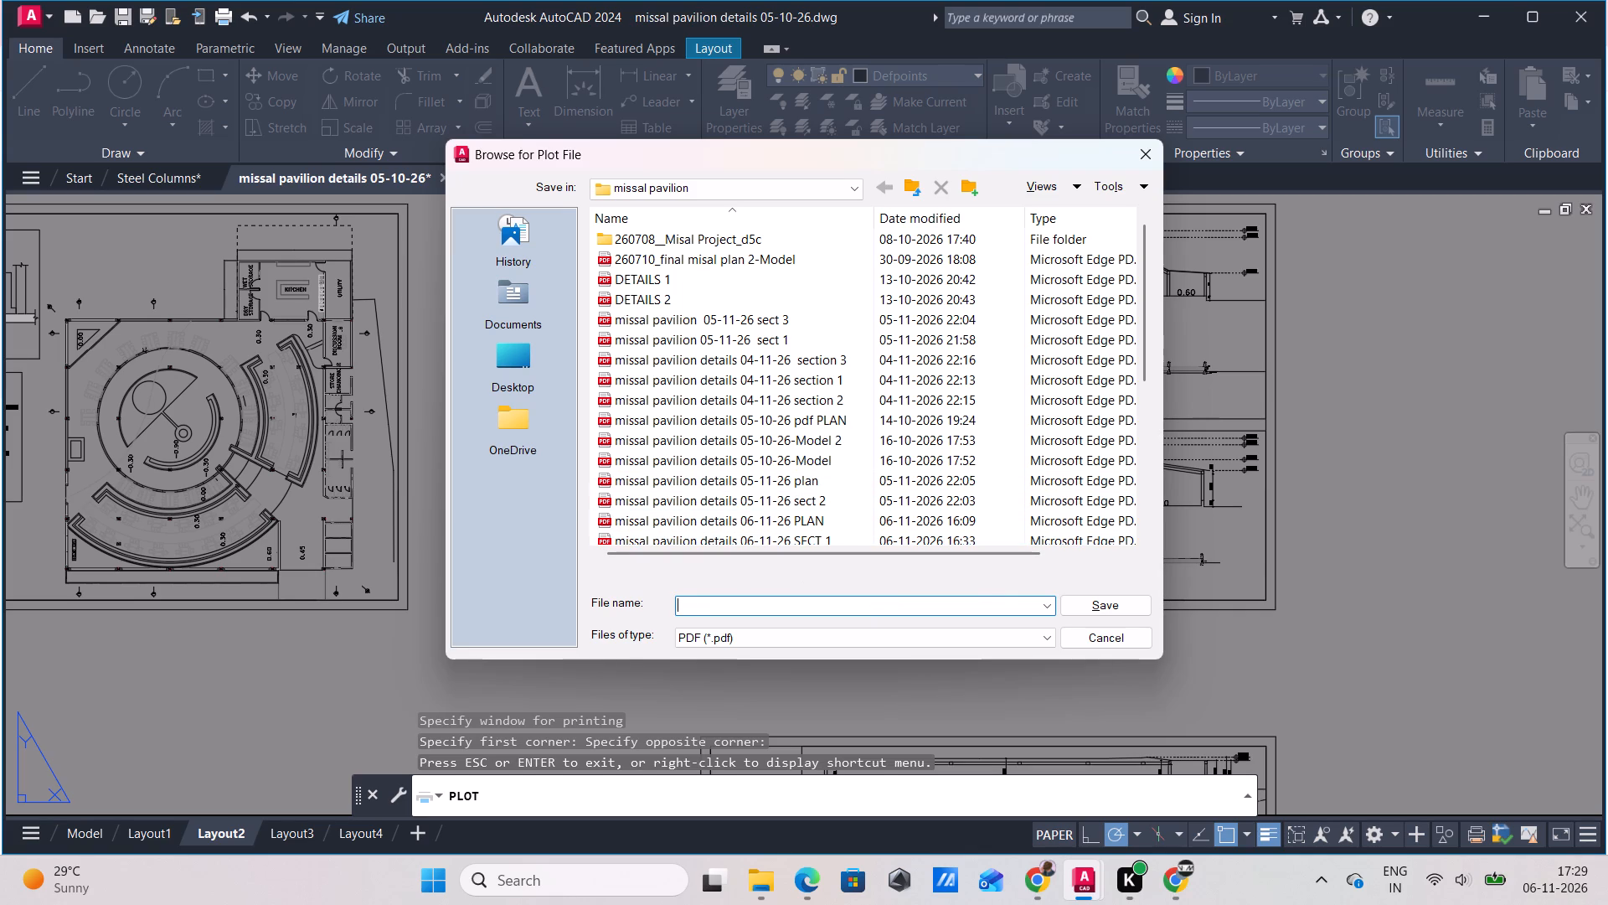
{"action": "type", "text": "2"}
{"action": "key", "text": "space"}
{"action": "key", "text": "Return"}
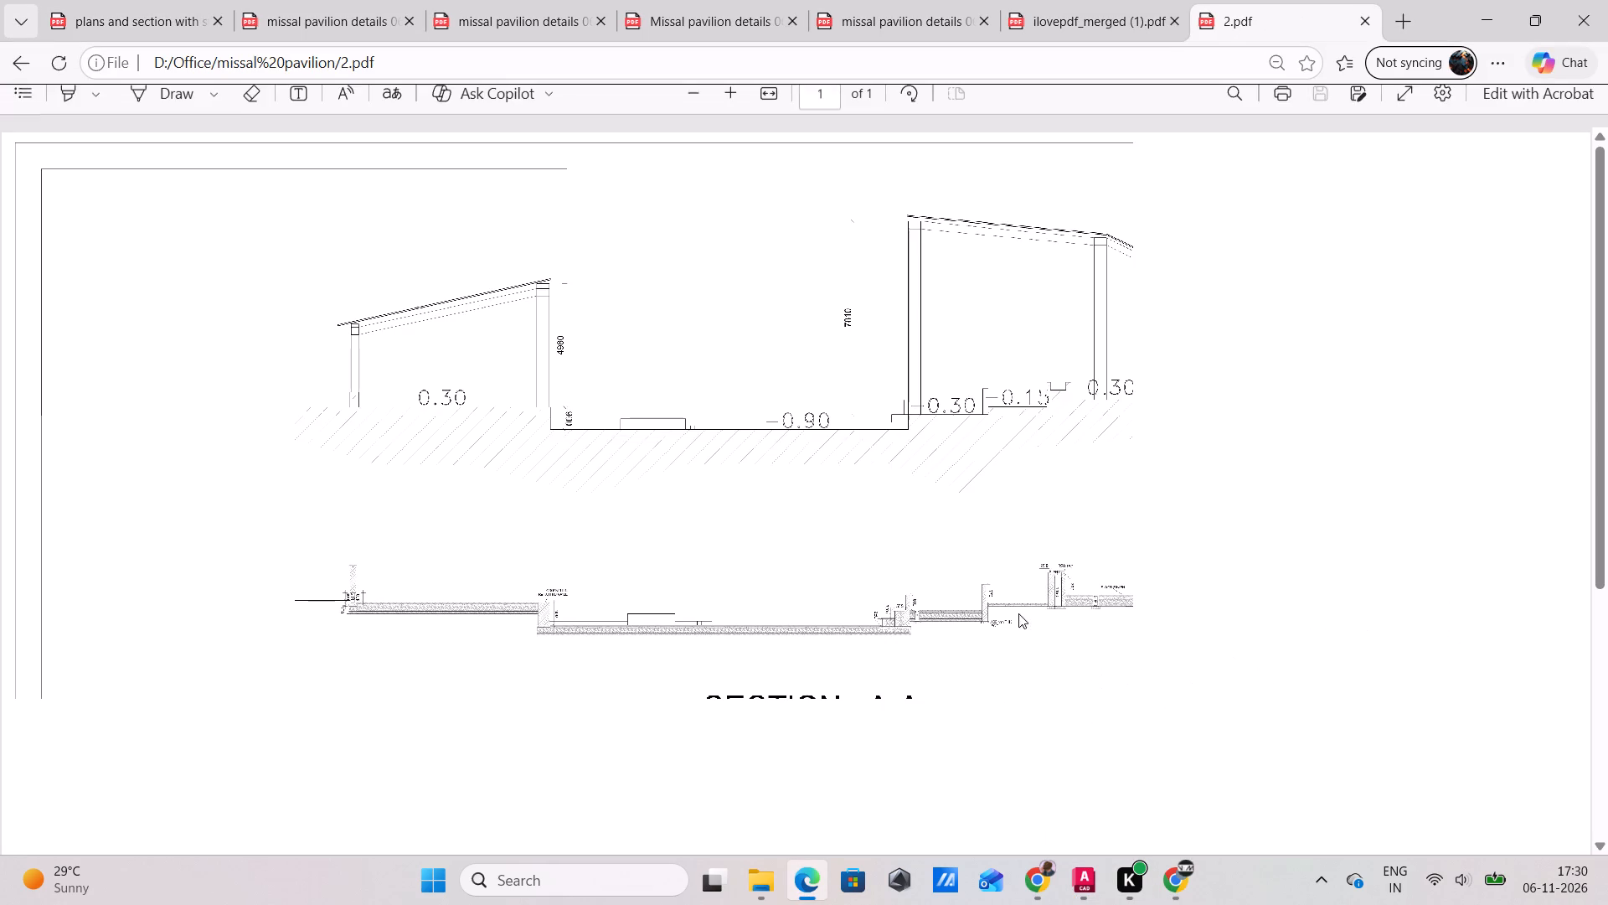
Examine the plotted 2.pdf, from Section A-A down to the planter detail.
{"action": "scroll", "coordinate": [811, 507], "scroll_direction": "down", "scroll_amount": 2, "text": "ctrl"}
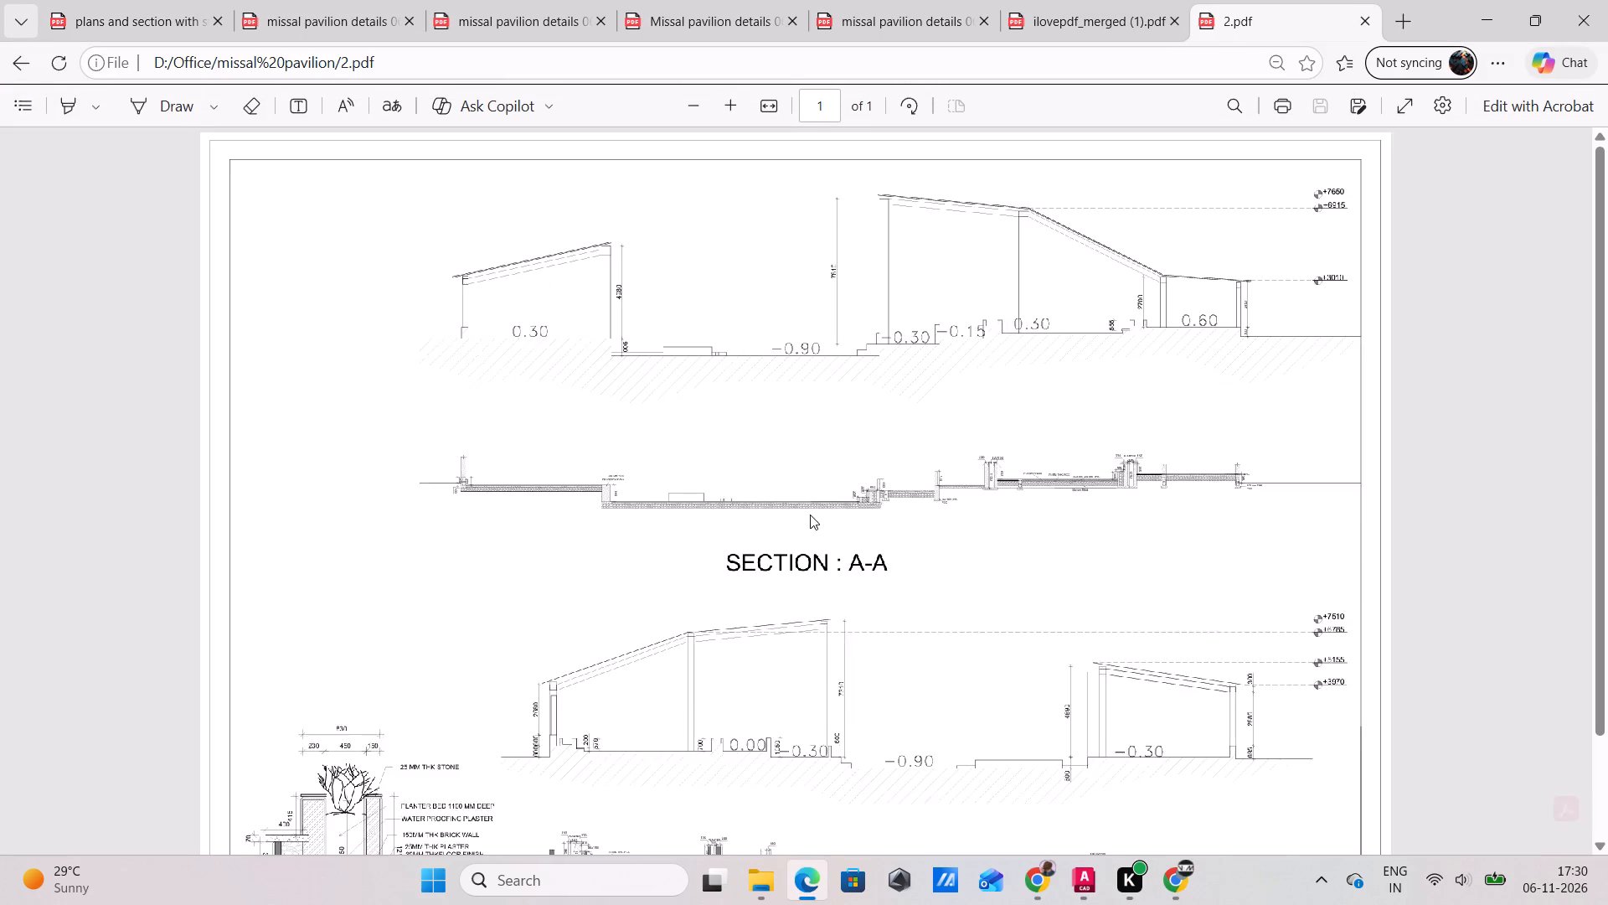
{"action": "scroll", "coordinate": [810, 515], "scroll_direction": "down", "scroll_amount": 2, "text": "ctrl"}
{"action": "scroll", "coordinate": [833, 562], "scroll_direction": "down", "scroll_amount": 3}
{"action": "scroll", "coordinate": [889, 685], "scroll_direction": "down", "scroll_amount": 2}
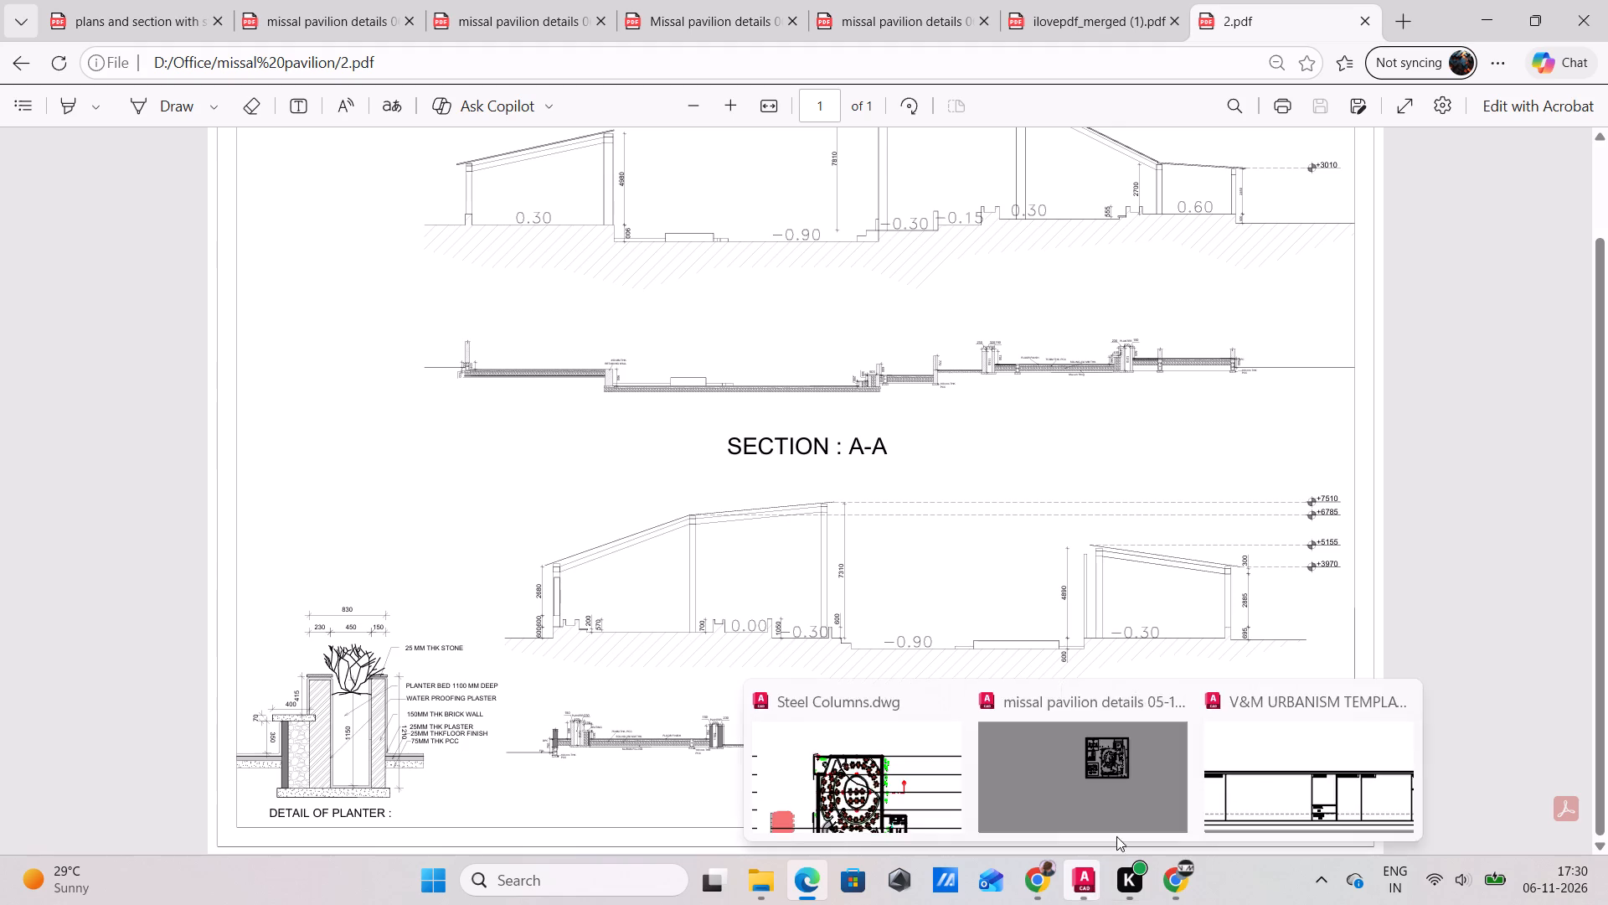
Switch back to AutoCAD and start a single-sheet plot of Layout2.
{"action": "left_click", "coordinate": [1115, 784]}
{"action": "scroll", "coordinate": [916, 481], "scroll_direction": "down", "scroll_amount": 3}
{"action": "middle_click_drag", "start_coordinate": [966, 573], "coordinate": [933, 515]}
{"action": "scroll", "coordinate": [950, 552], "scroll_direction": "up", "scroll_amount": 2}
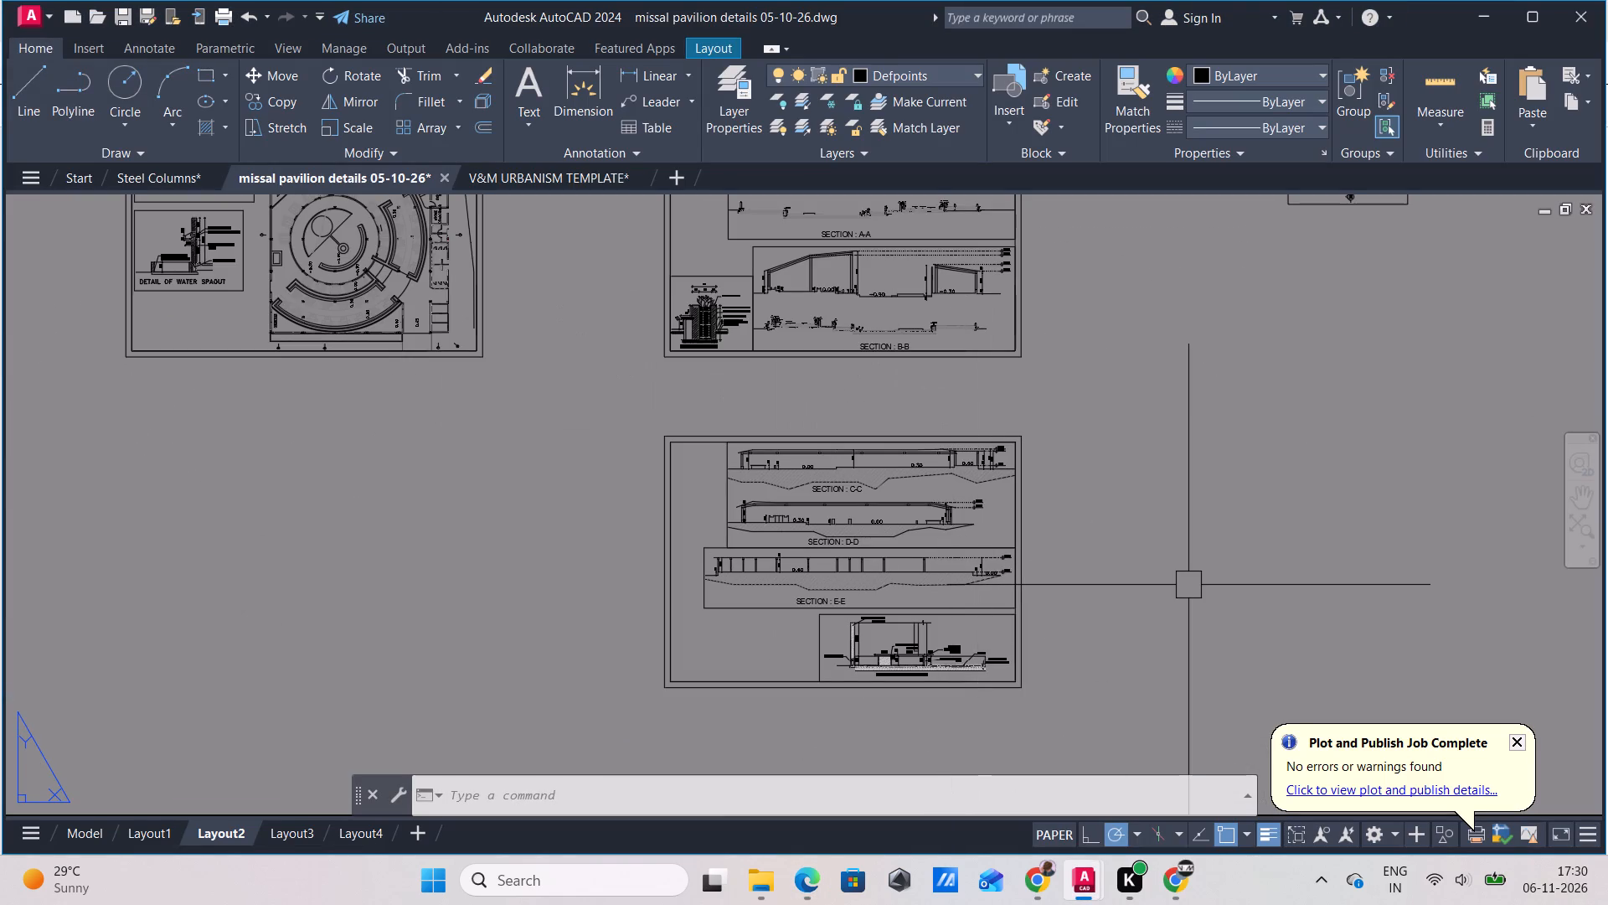
{"action": "key", "text": "ctrl+p"}
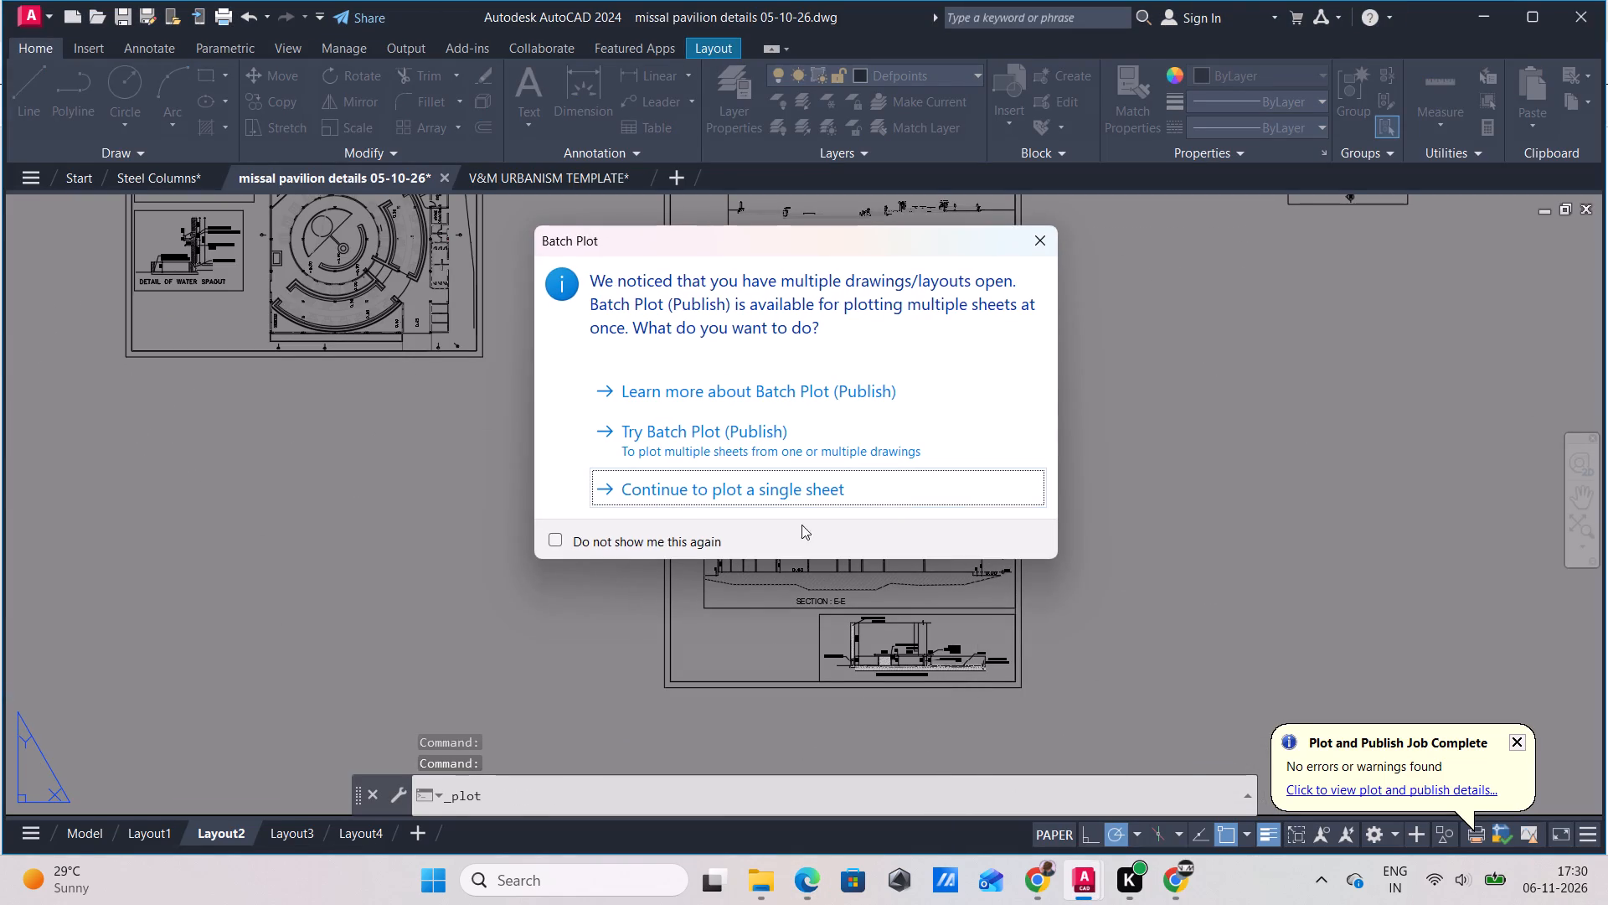
{"action": "left_click", "coordinate": [800, 498]}
{"action": "left_click_drag", "start_coordinate": [954, 494], "coordinate": [945, 494]}
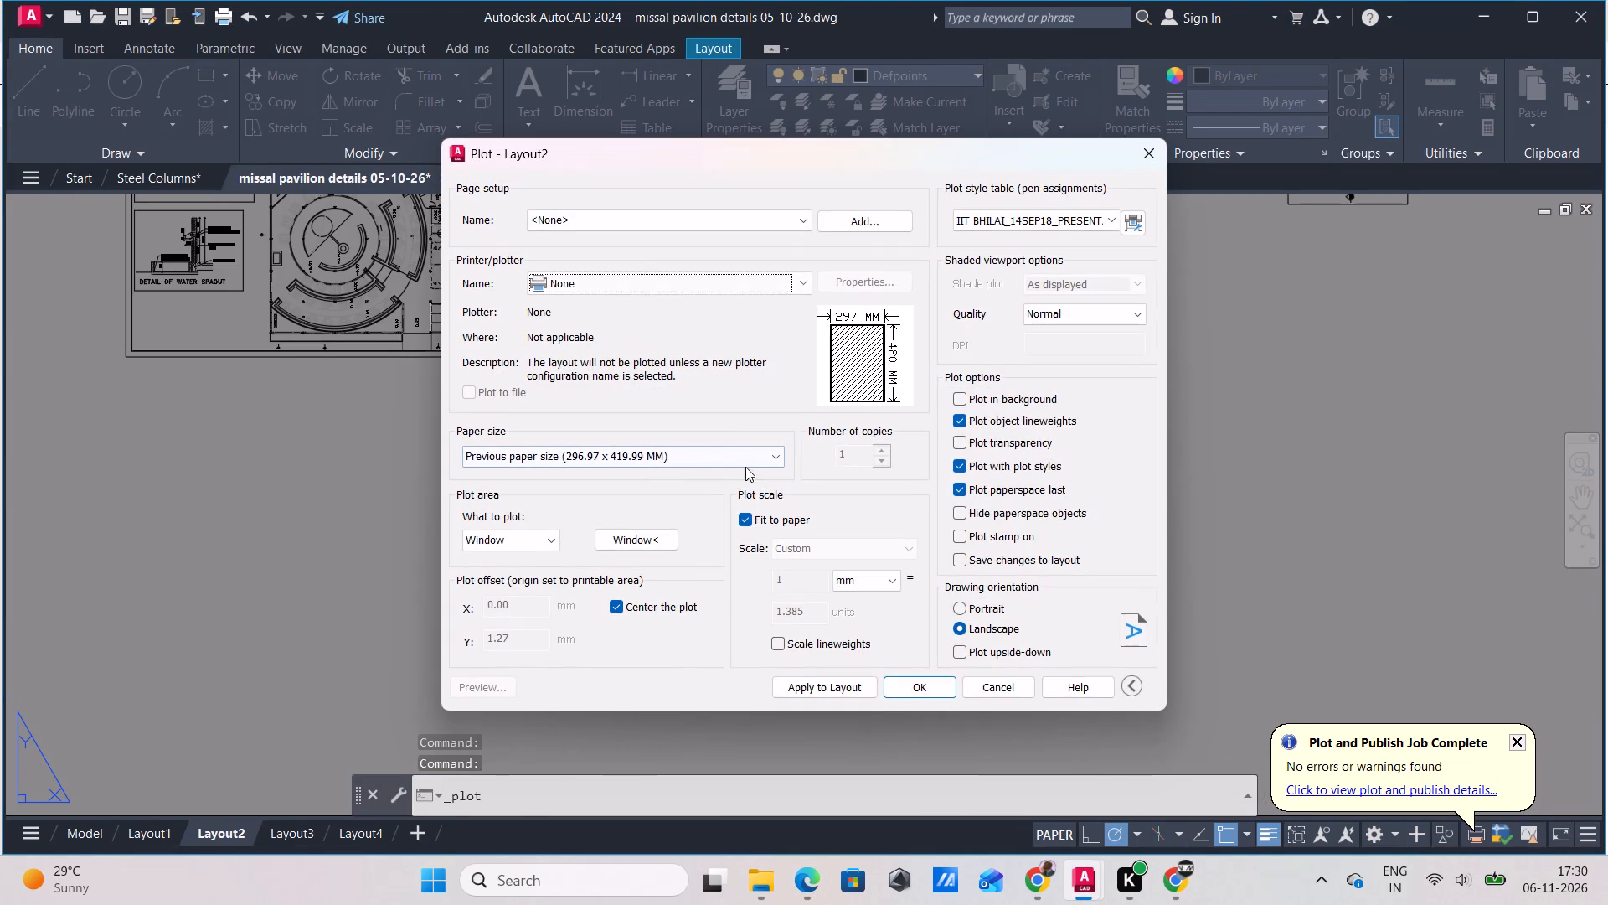
Set the plot window to the outer border of the sheet with Sections C-C, D-D and E-E and the water feature detail.
{"action": "left_click", "coordinate": [644, 552]}
{"action": "scroll", "coordinate": [688, 511], "scroll_direction": "up", "scroll_amount": 1}
{"action": "left_click", "coordinate": [647, 534]}
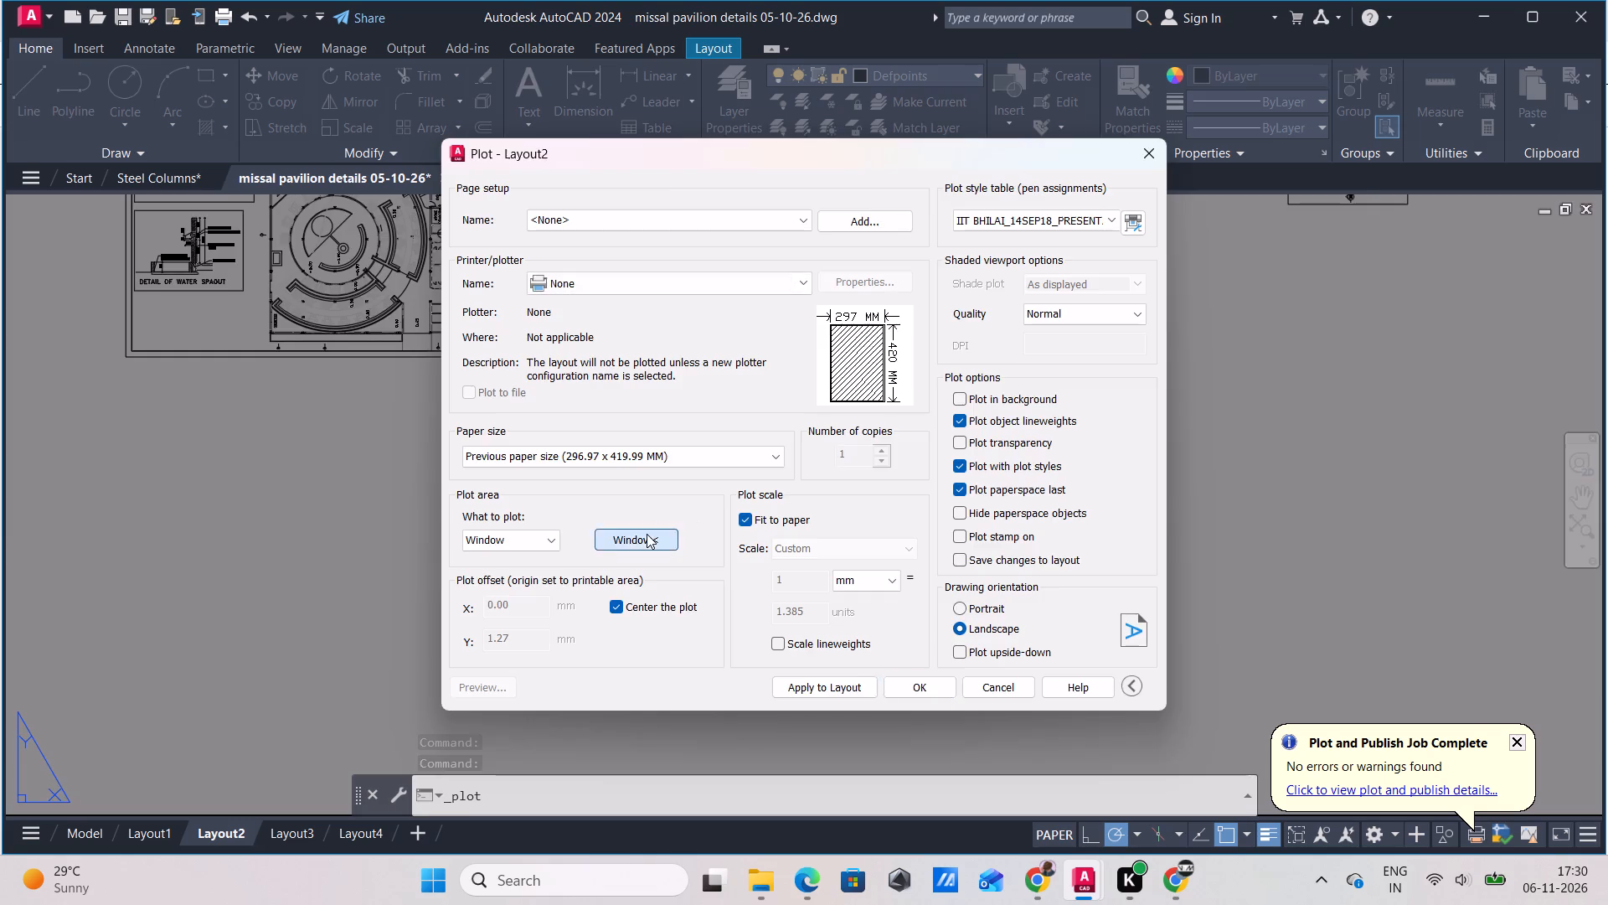
{"action": "scroll", "coordinate": [736, 458], "scroll_direction": "up", "scroll_amount": 2}
{"action": "left_click", "coordinate": [548, 411]}
{"action": "scroll", "coordinate": [664, 440], "scroll_direction": "down", "scroll_amount": 3}
{"action": "scroll", "coordinate": [875, 626], "scroll_direction": "up", "scroll_amount": 1}
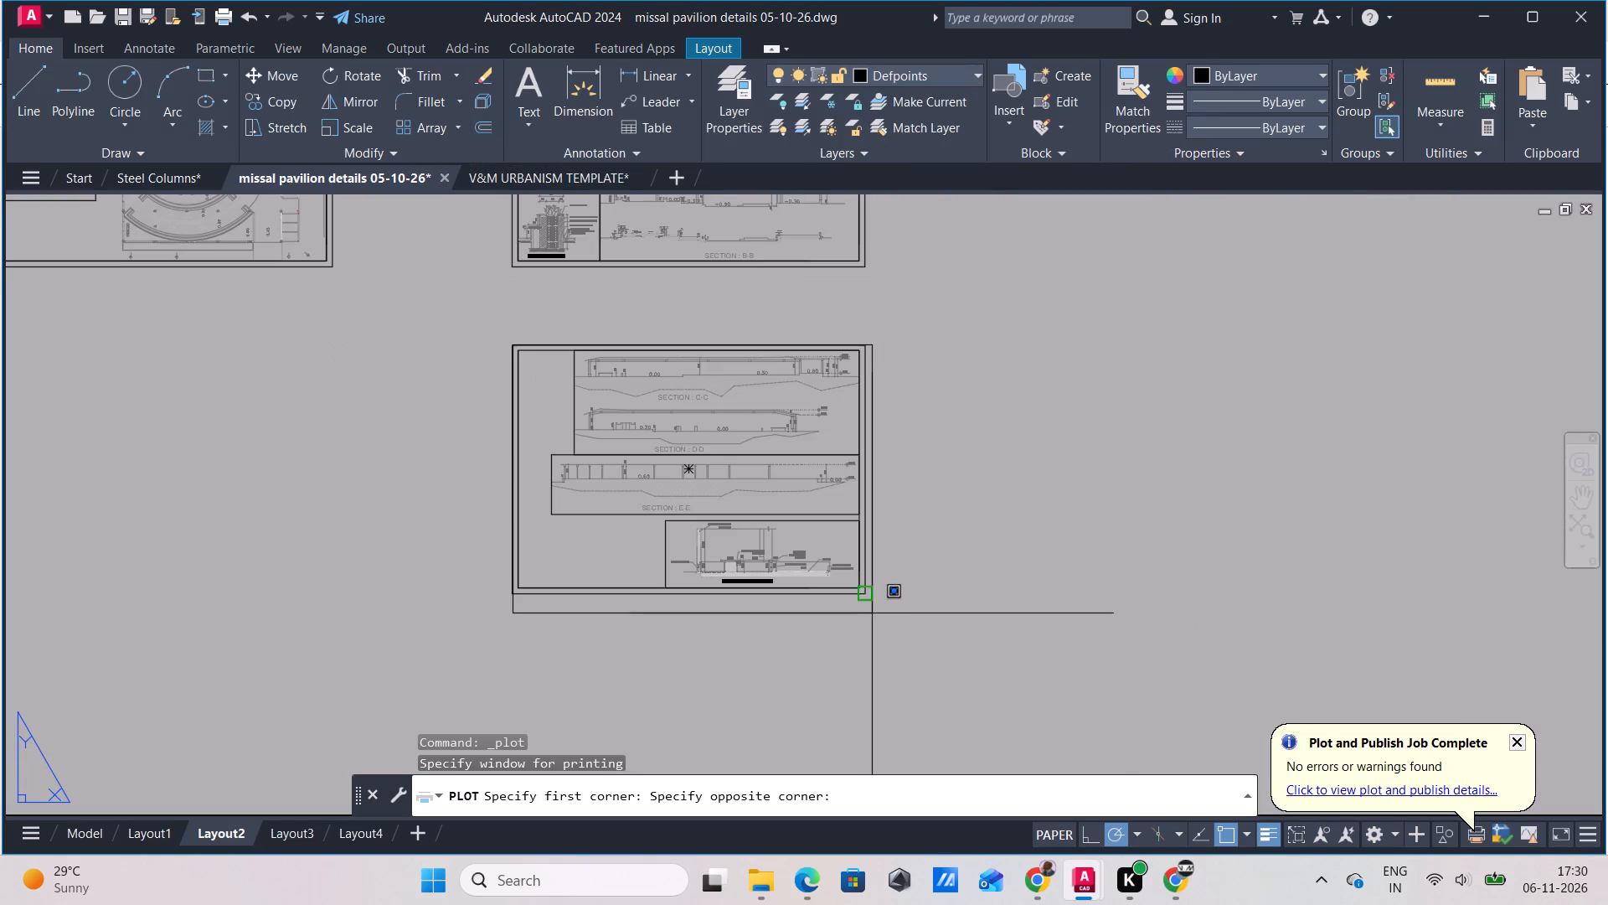
{"action": "left_click", "coordinate": [862, 599]}
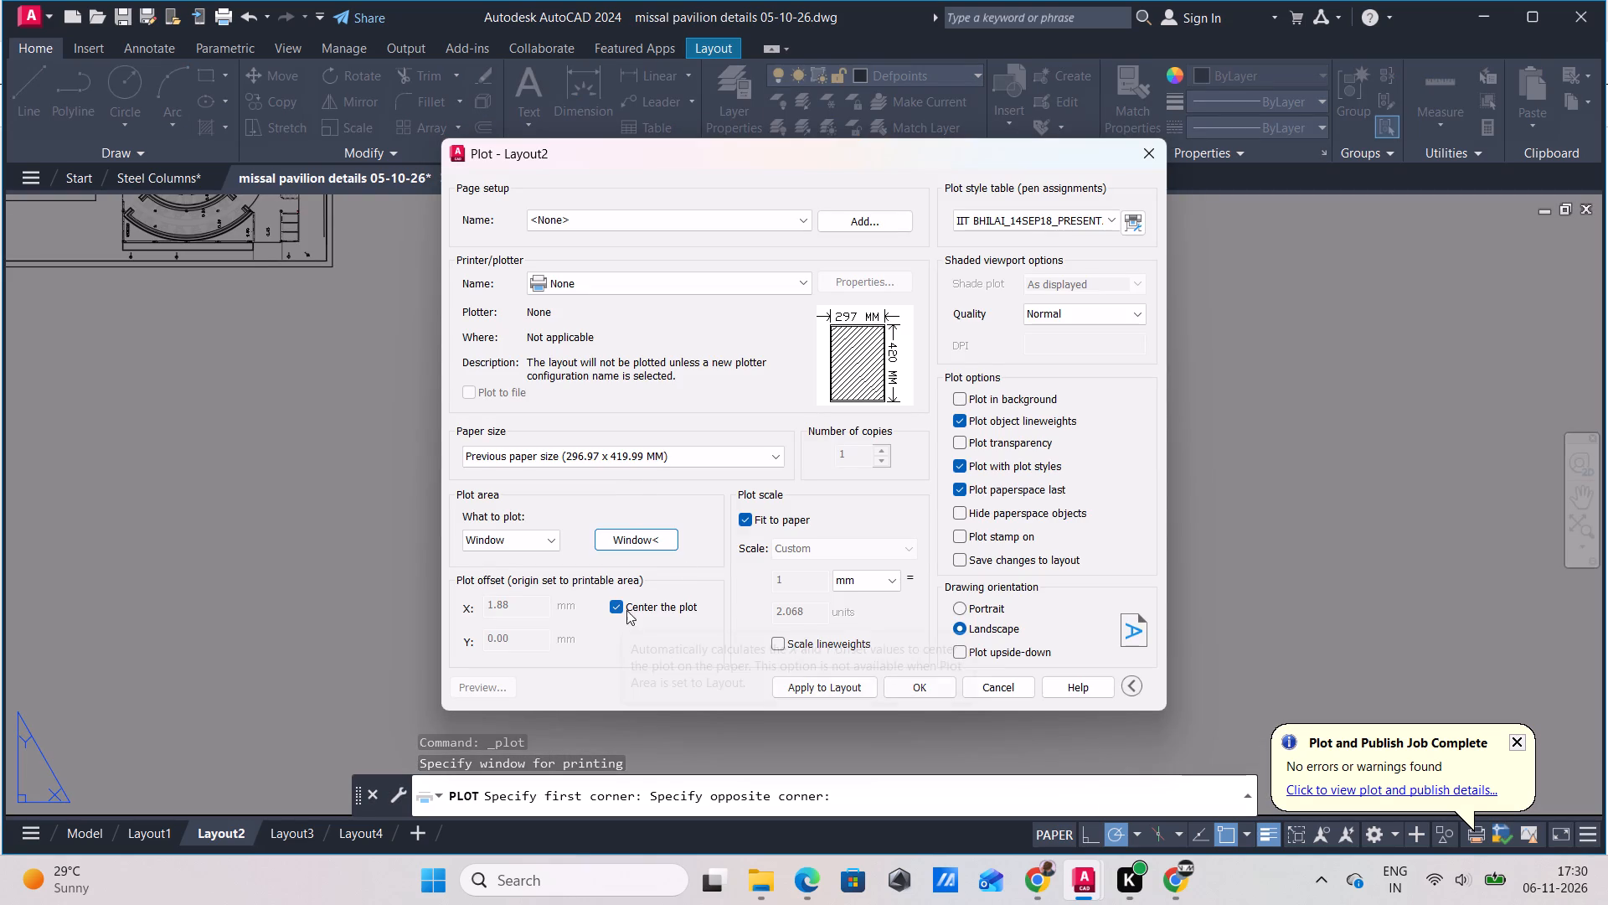
Set the plotter to DWG To PDF.pc3.
{"action": "left_click", "coordinate": [707, 458]}
{"action": "scroll", "coordinate": [567, 514], "scroll_direction": "up", "scroll_amount": 10}
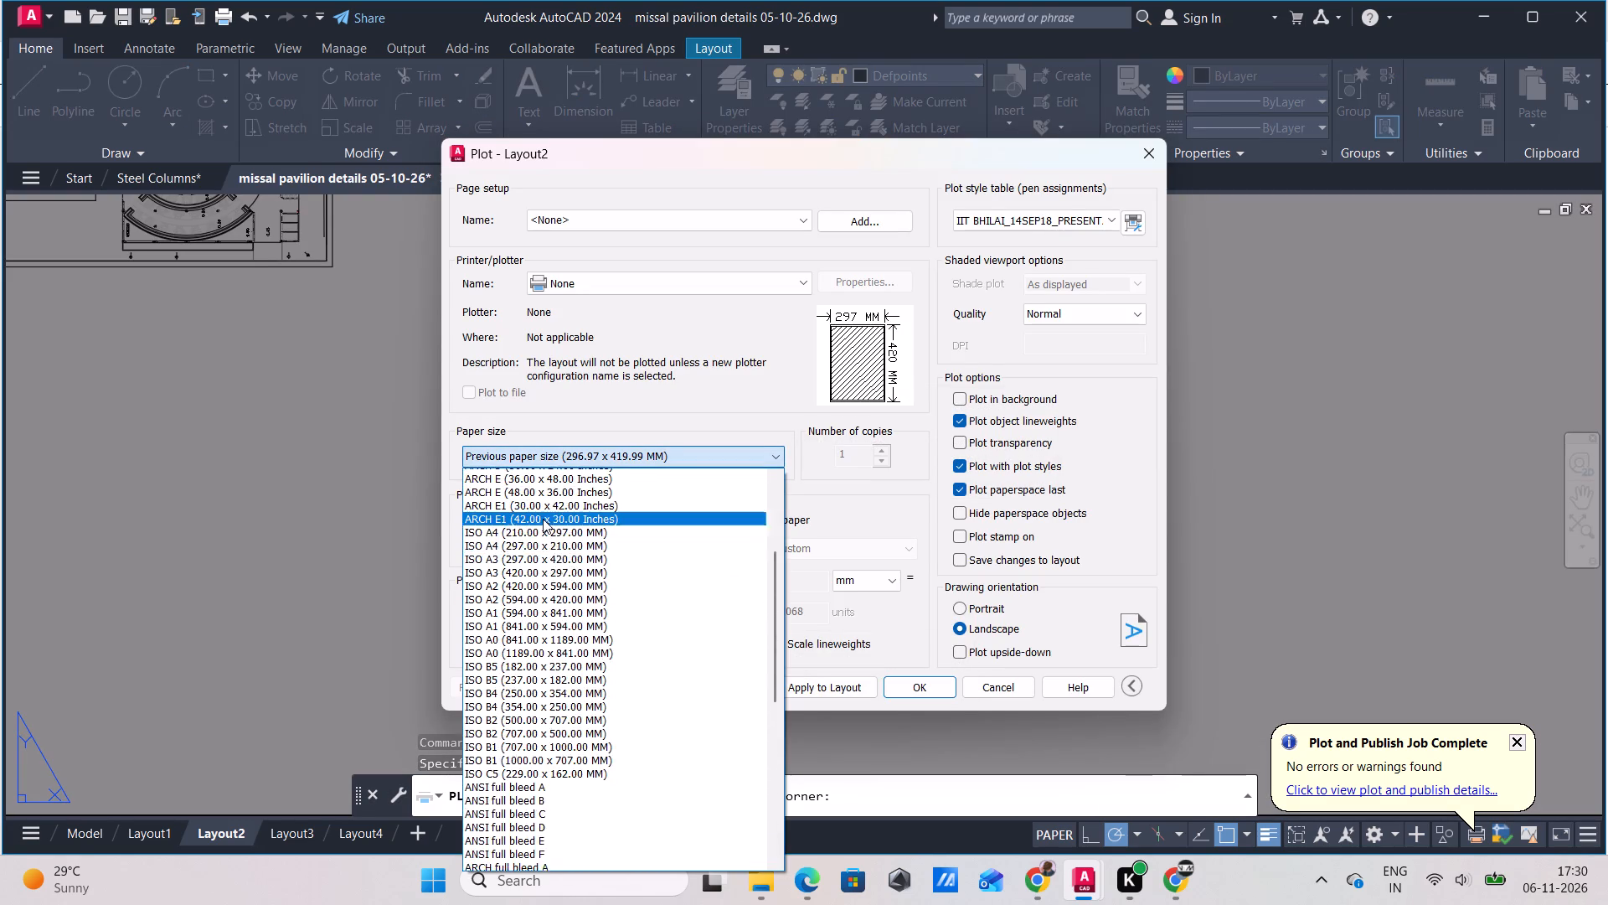
{"action": "scroll", "coordinate": [543, 519], "scroll_direction": "up", "scroll_amount": 6}
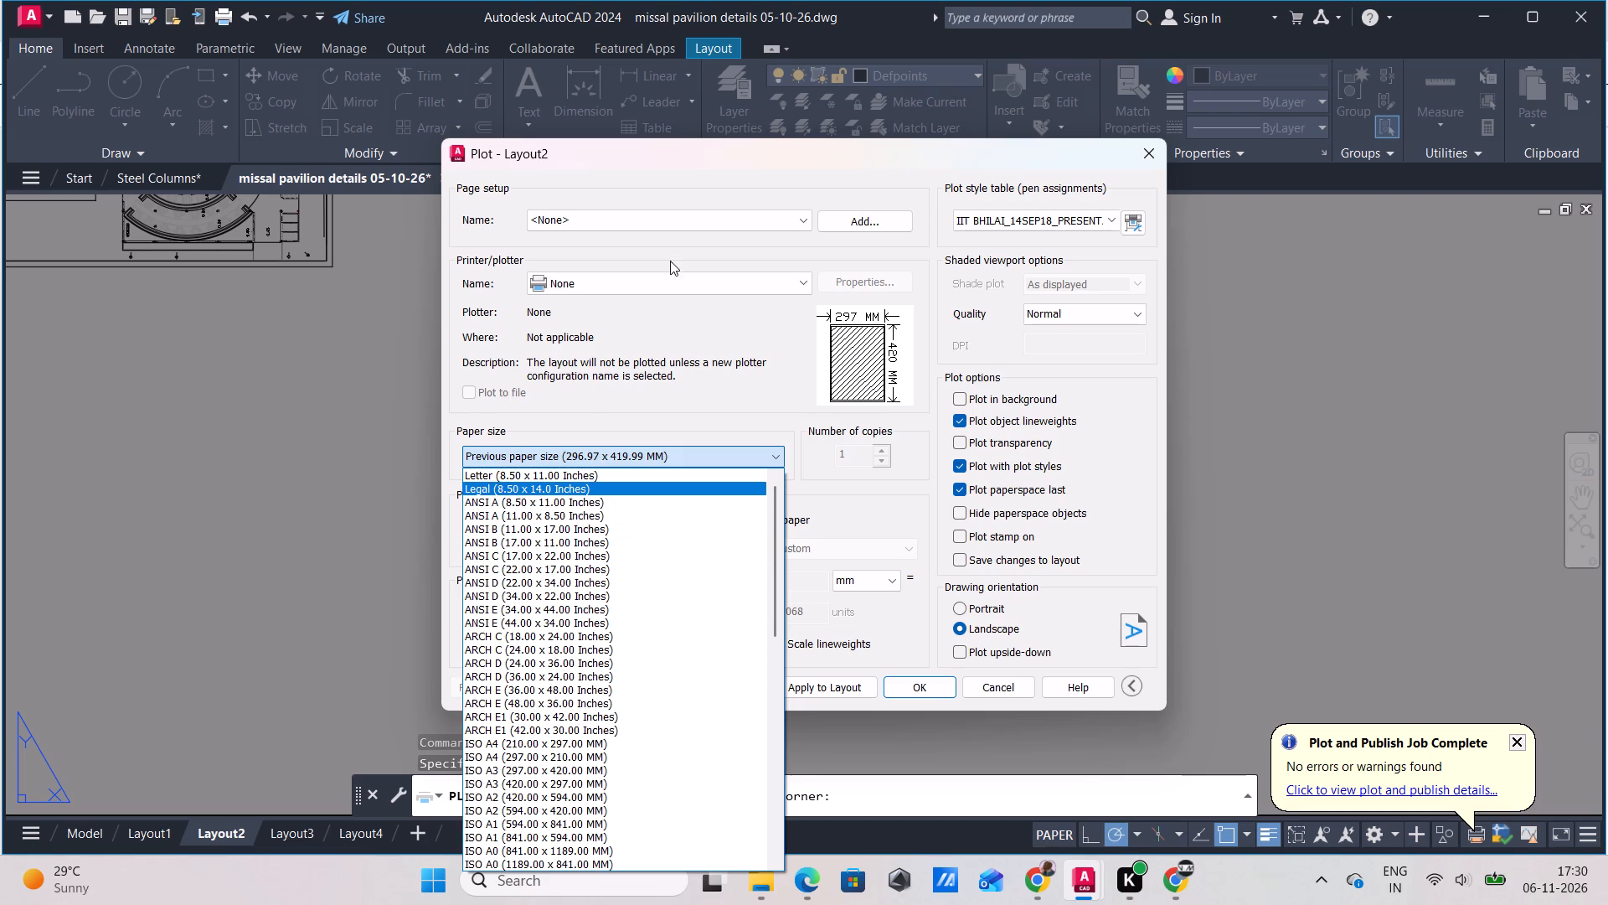
{"action": "left_click", "coordinate": [670, 283]}
{"action": "left_click", "coordinate": [666, 294]}
{"action": "scroll", "coordinate": [581, 406], "scroll_direction": "up", "scroll_amount": 2}
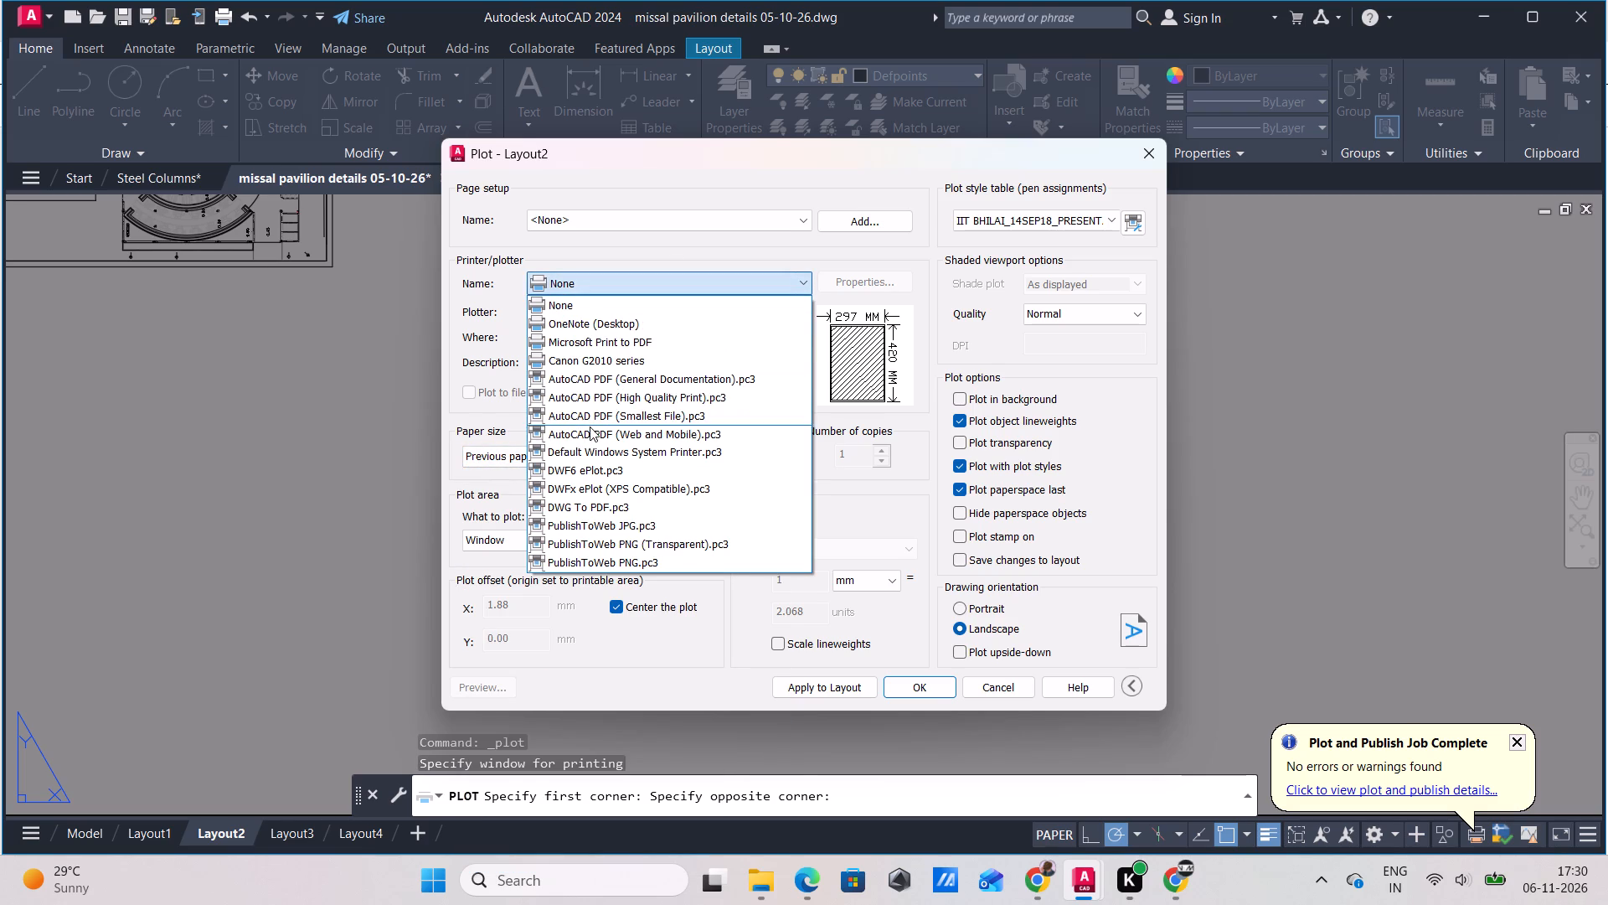
{"action": "left_click", "coordinate": [616, 511]}
Set the plot's paper size to ISO expand A0 (841.00 x 1189.00 MM).
{"action": "left_click", "coordinate": [606, 468]}
{"action": "left_click", "coordinate": [616, 456]}
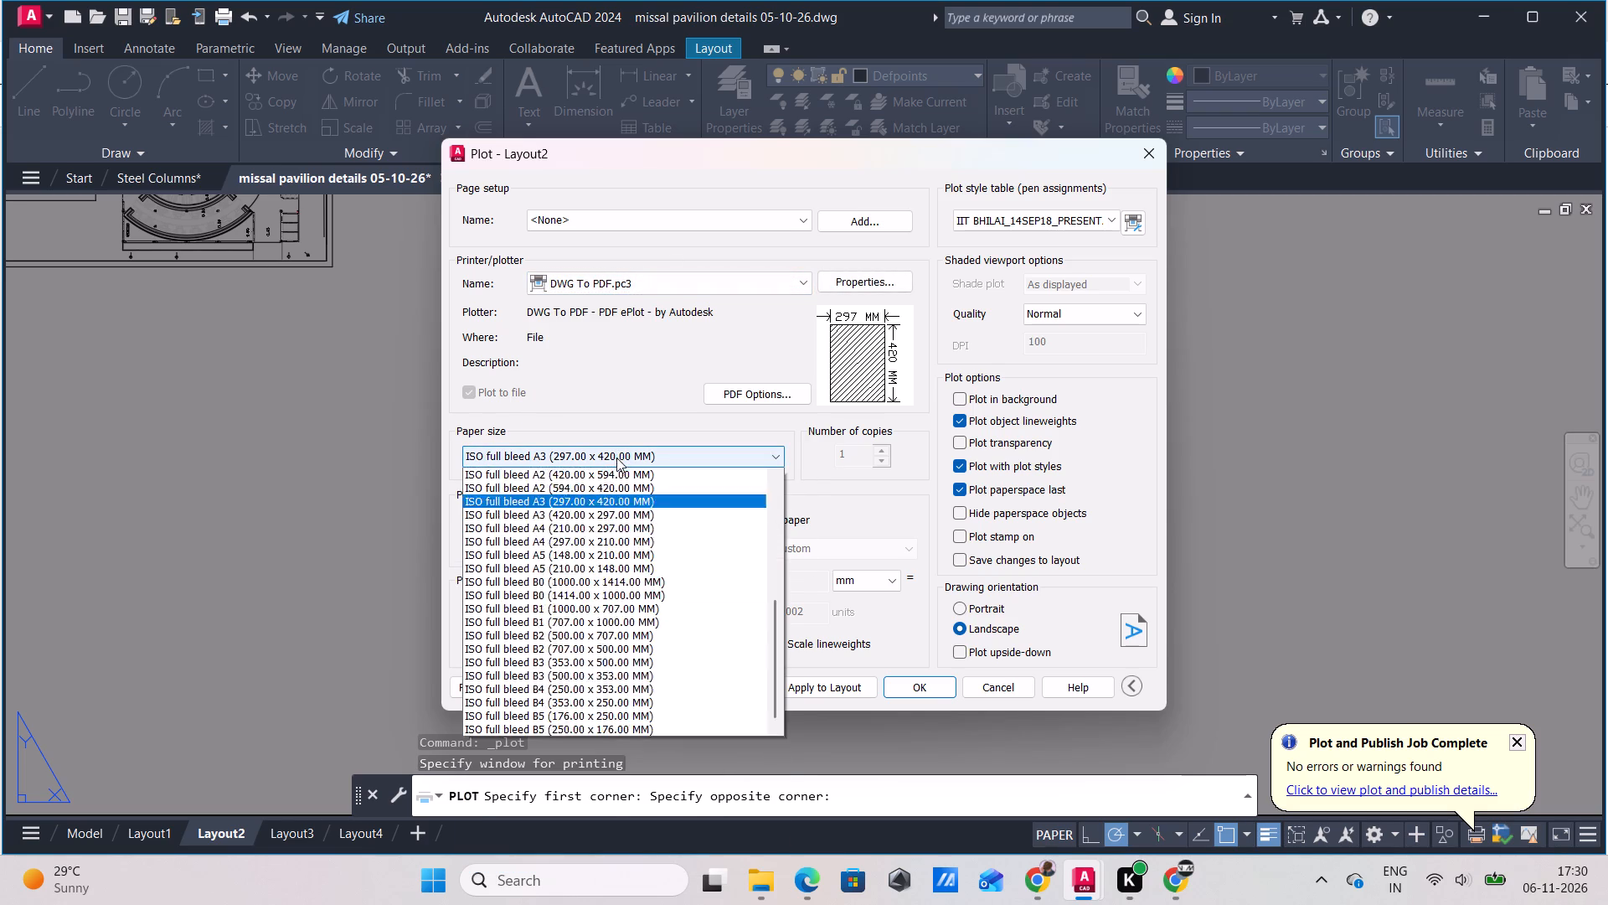
{"action": "scroll", "coordinate": [547, 509], "scroll_direction": "up", "scroll_amount": 3}
{"action": "left_click", "coordinate": [561, 625]}
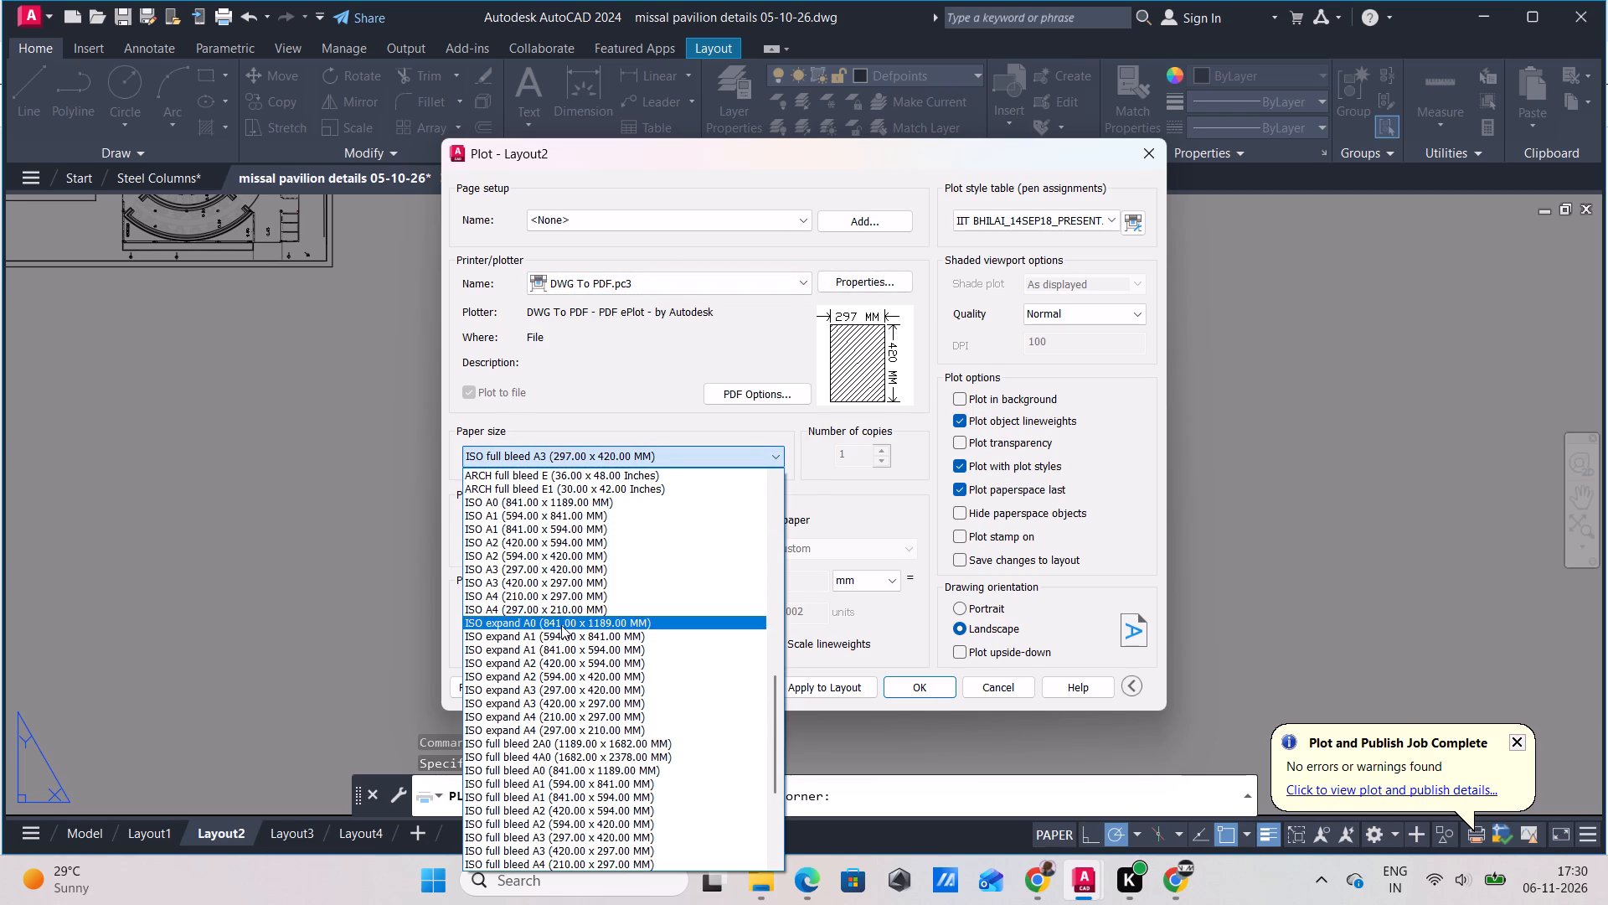
Preview the Section C-C, D-D and E-E sheet and plot it to a PDF named 3 in the missal pavilion folder.
{"action": "left_click", "coordinate": [481, 688]}
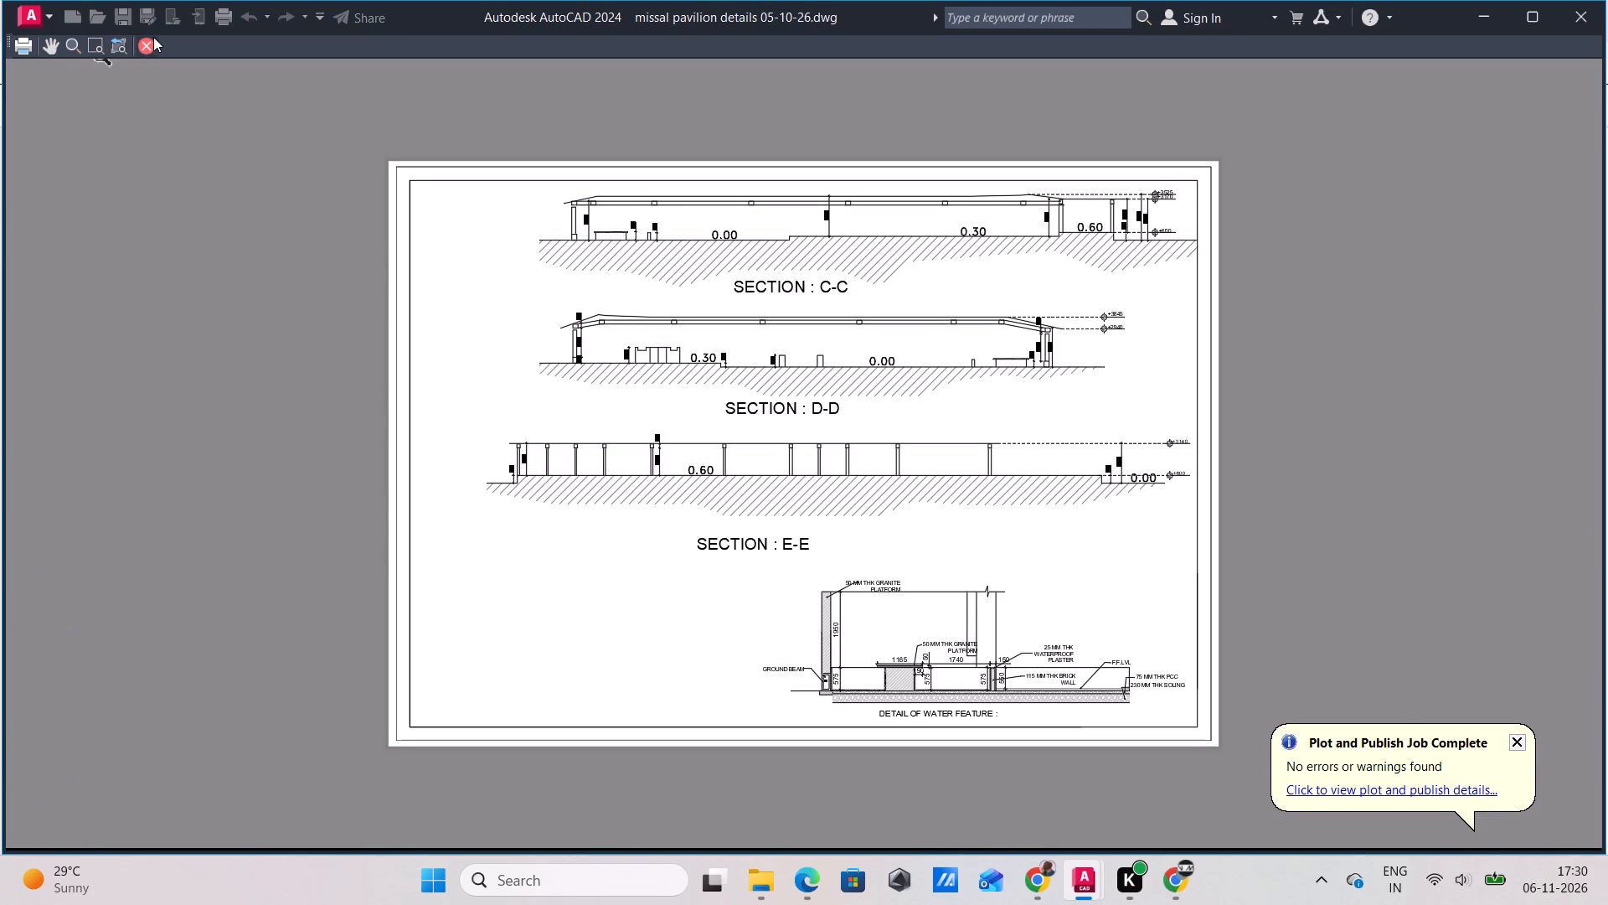
{"action": "left_click", "coordinate": [28, 41]}
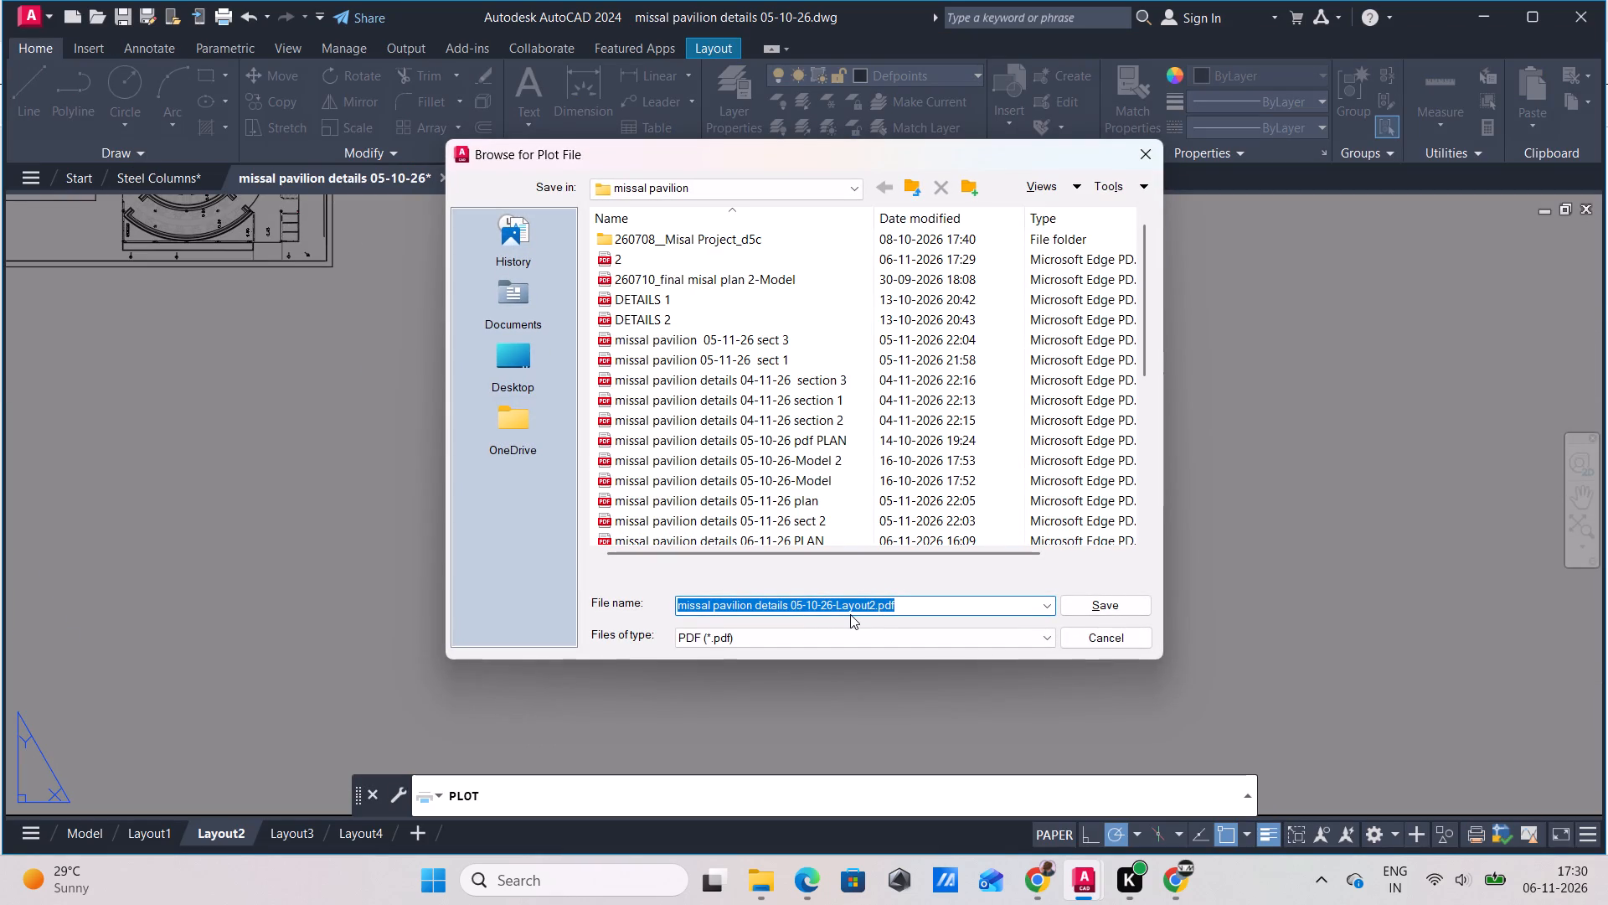
{"action": "key", "text": "BackSpace"}
{"action": "key", "text": "3"}
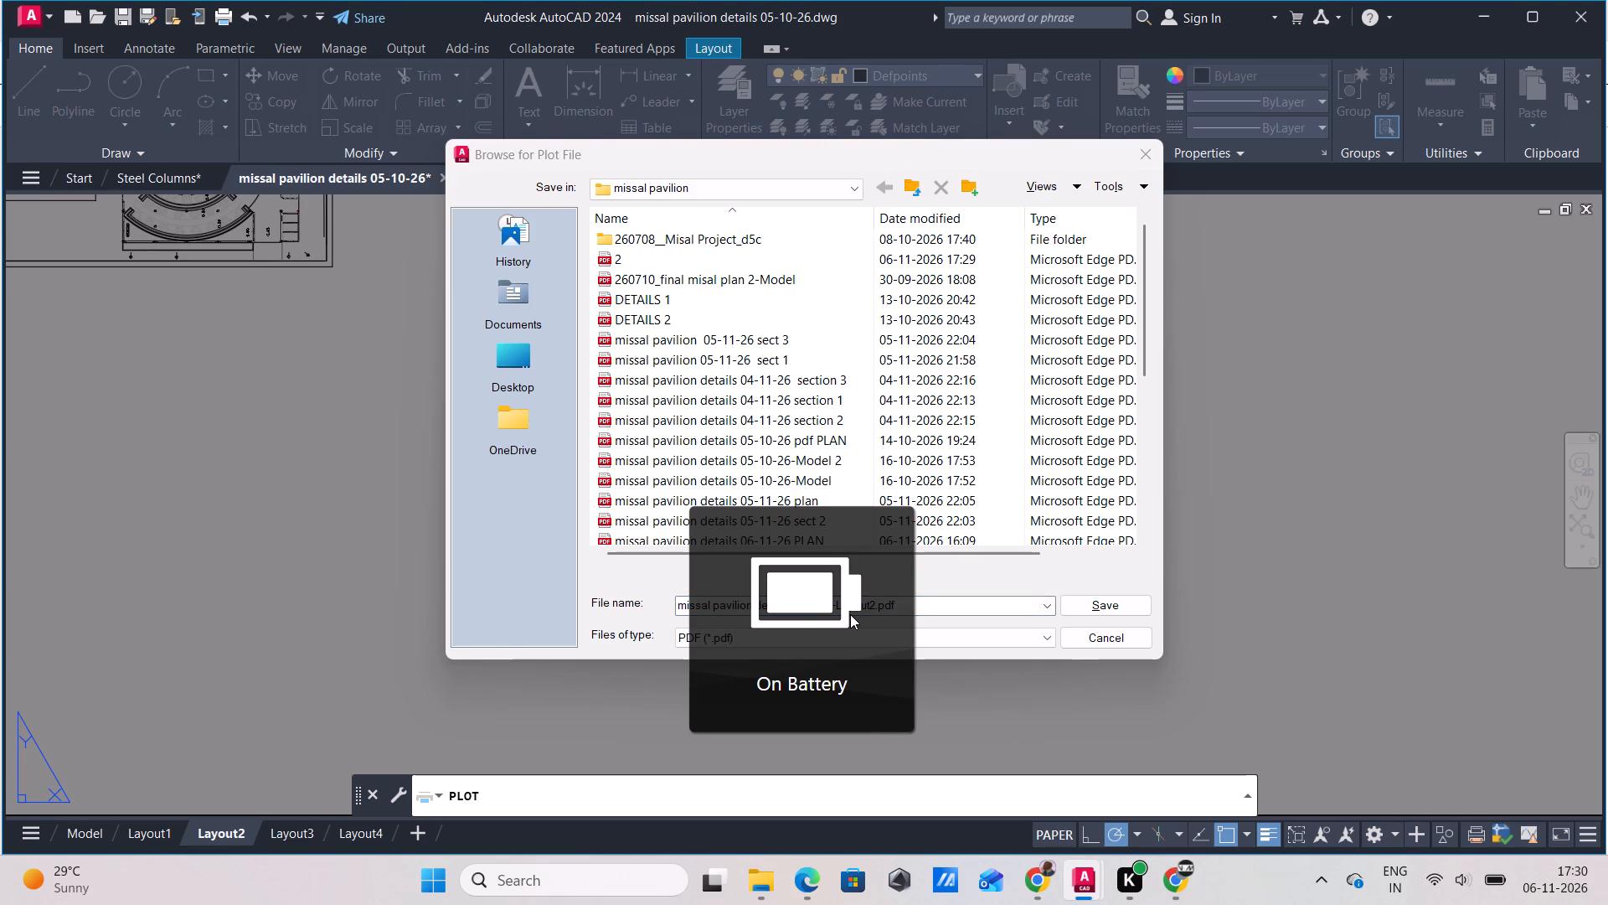
{"action": "key", "text": "Return"}
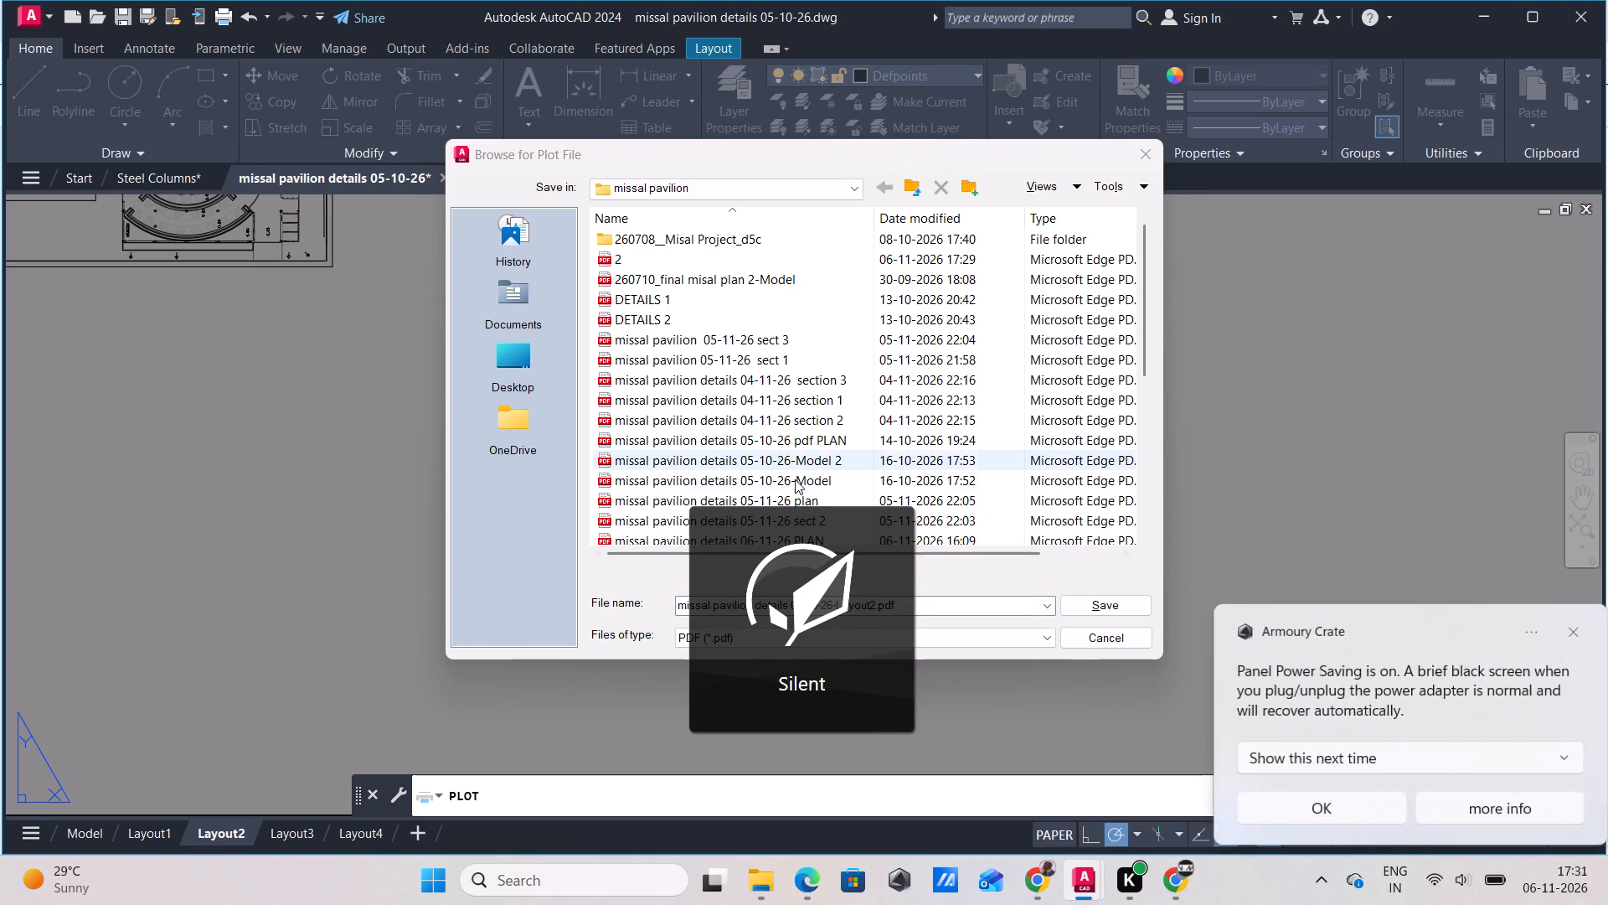
{"action": "left_click", "coordinate": [798, 605]}
{"action": "left_click_drag", "start_coordinate": [905, 612], "coordinate": [637, 591]}
{"action": "key", "text": "BackSpace"}
{"action": "key", "text": "3"}
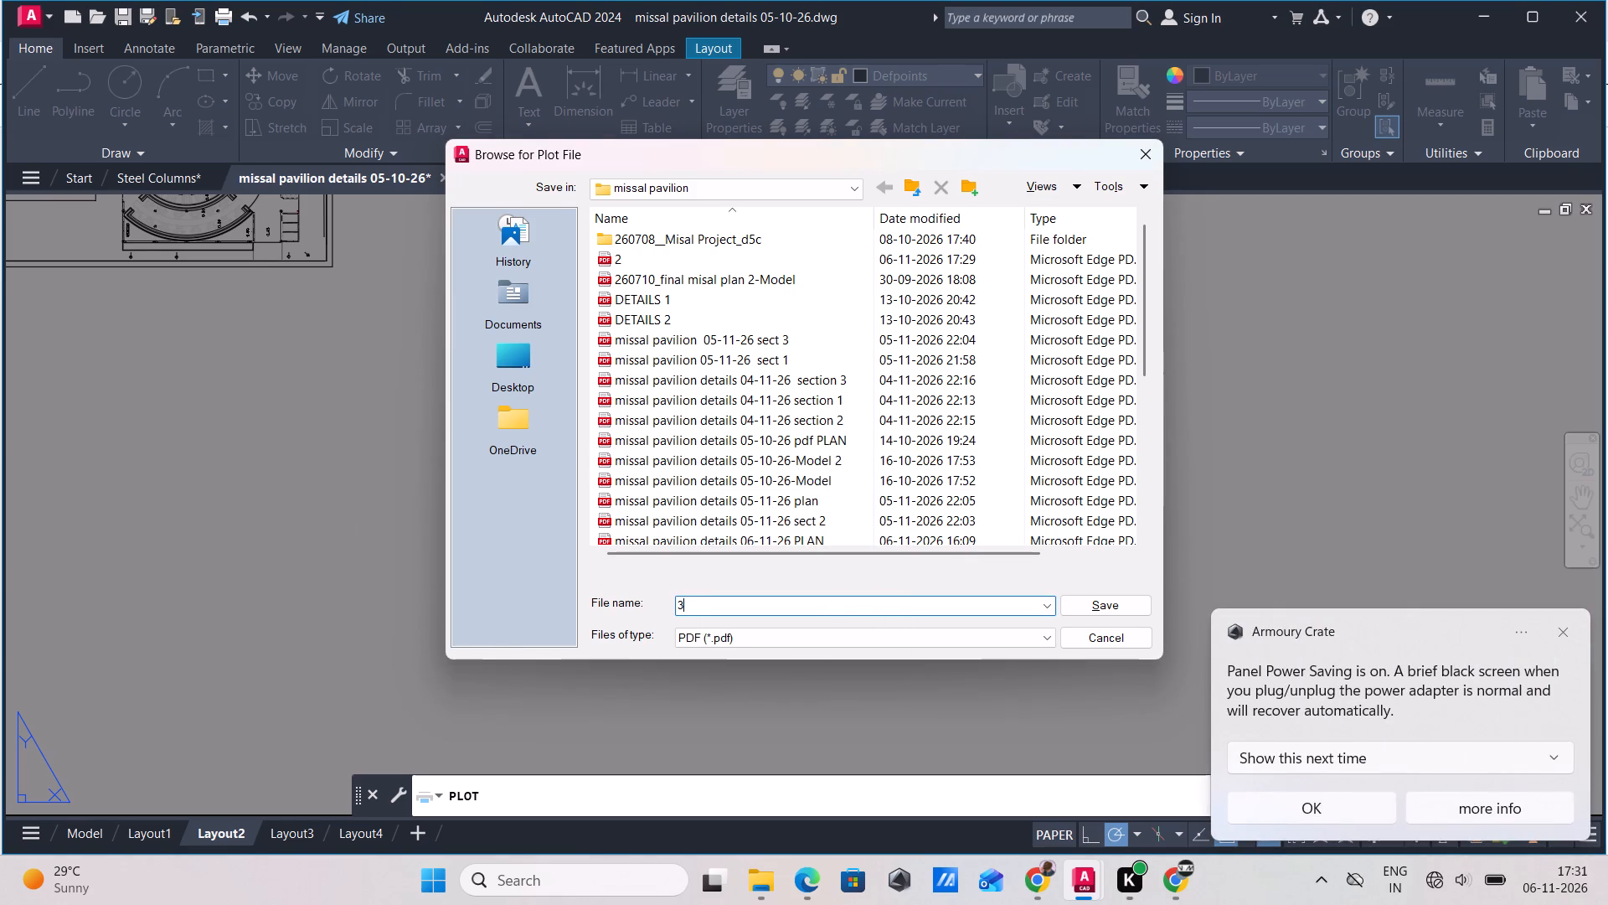
{"action": "key", "text": "Return"}
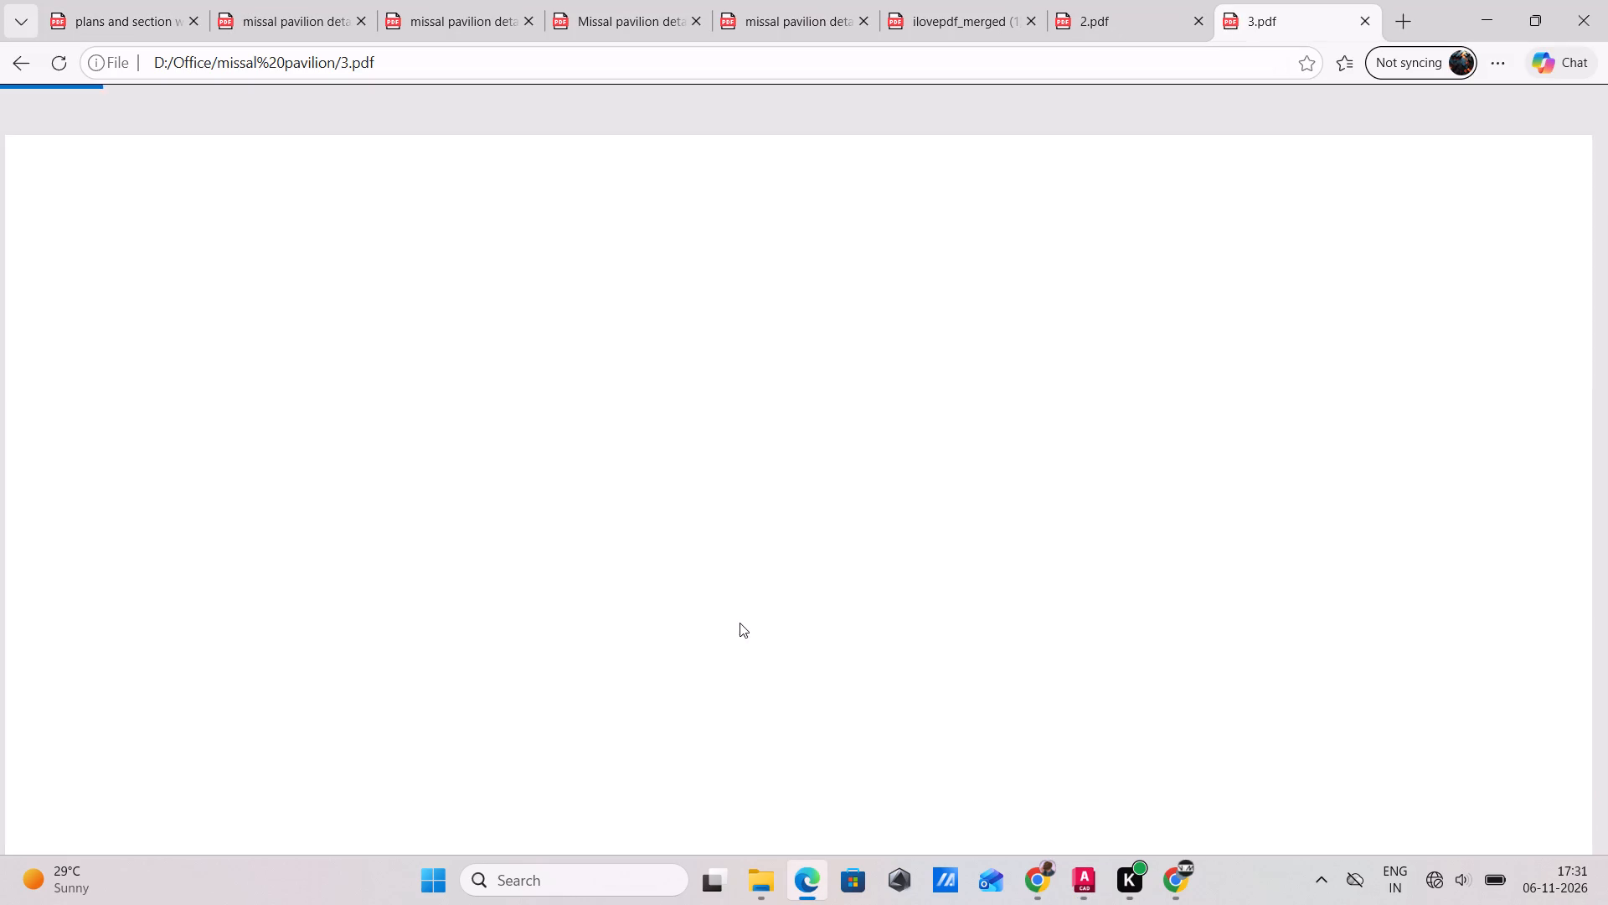
Examine the plotted 3.pdf and compare it with the sections and planter detail in 2.pdf.
{"action": "scroll", "coordinate": [789, 556], "scroll_direction": "down", "scroll_amount": 8}
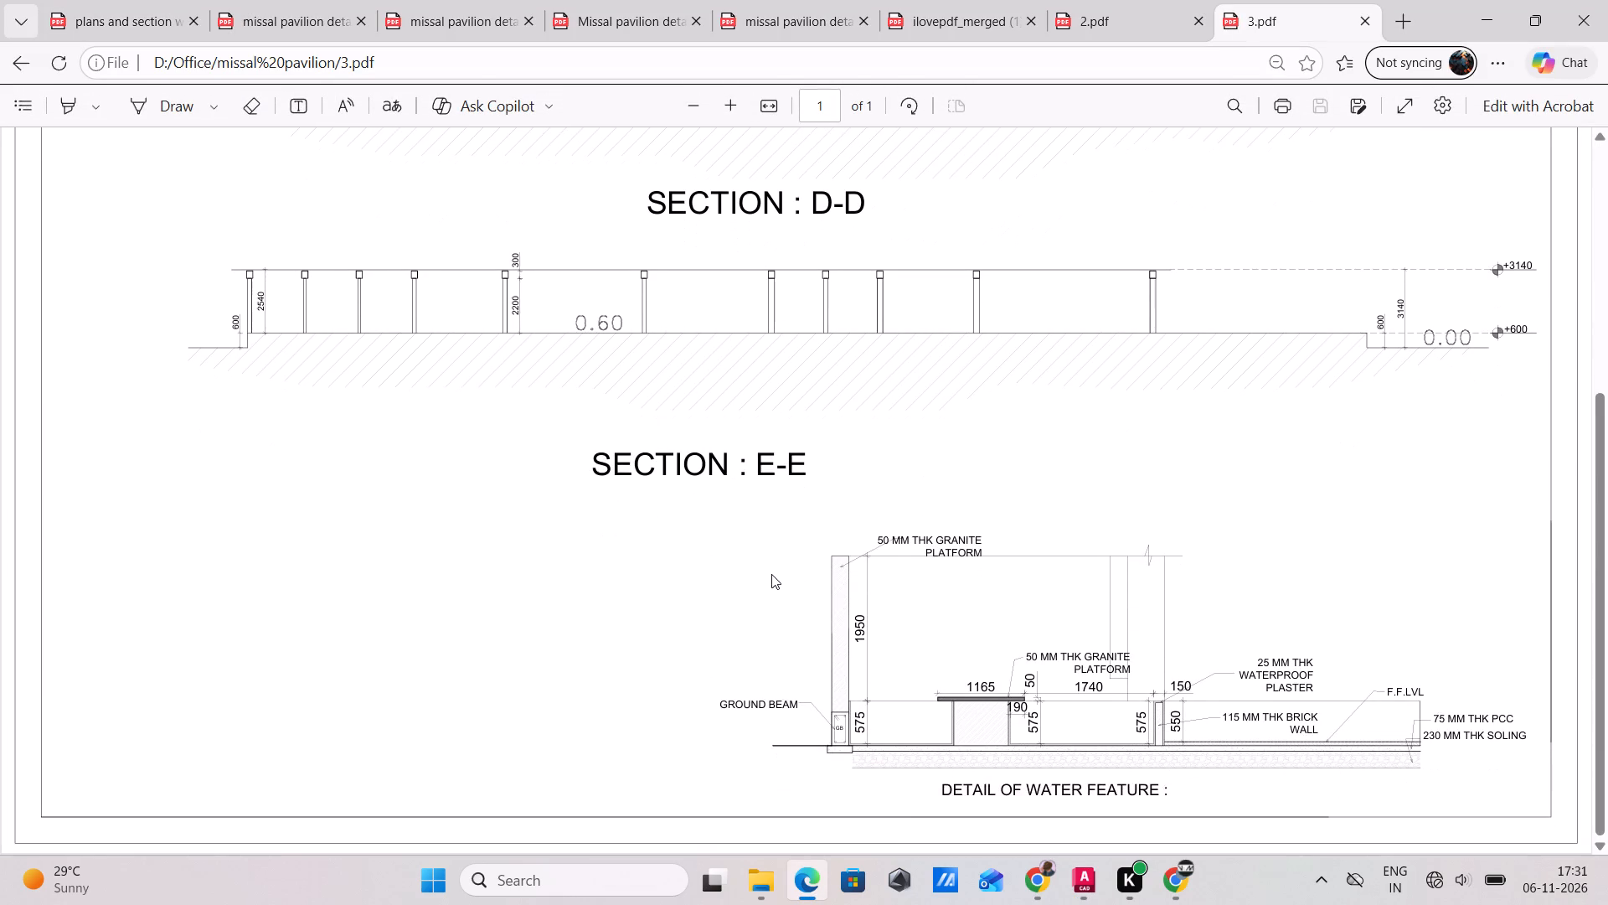
{"action": "scroll", "coordinate": [771, 579], "scroll_direction": "up", "scroll_amount": 6}
{"action": "scroll", "coordinate": [644, 530], "scroll_direction": "up", "scroll_amount": 3}
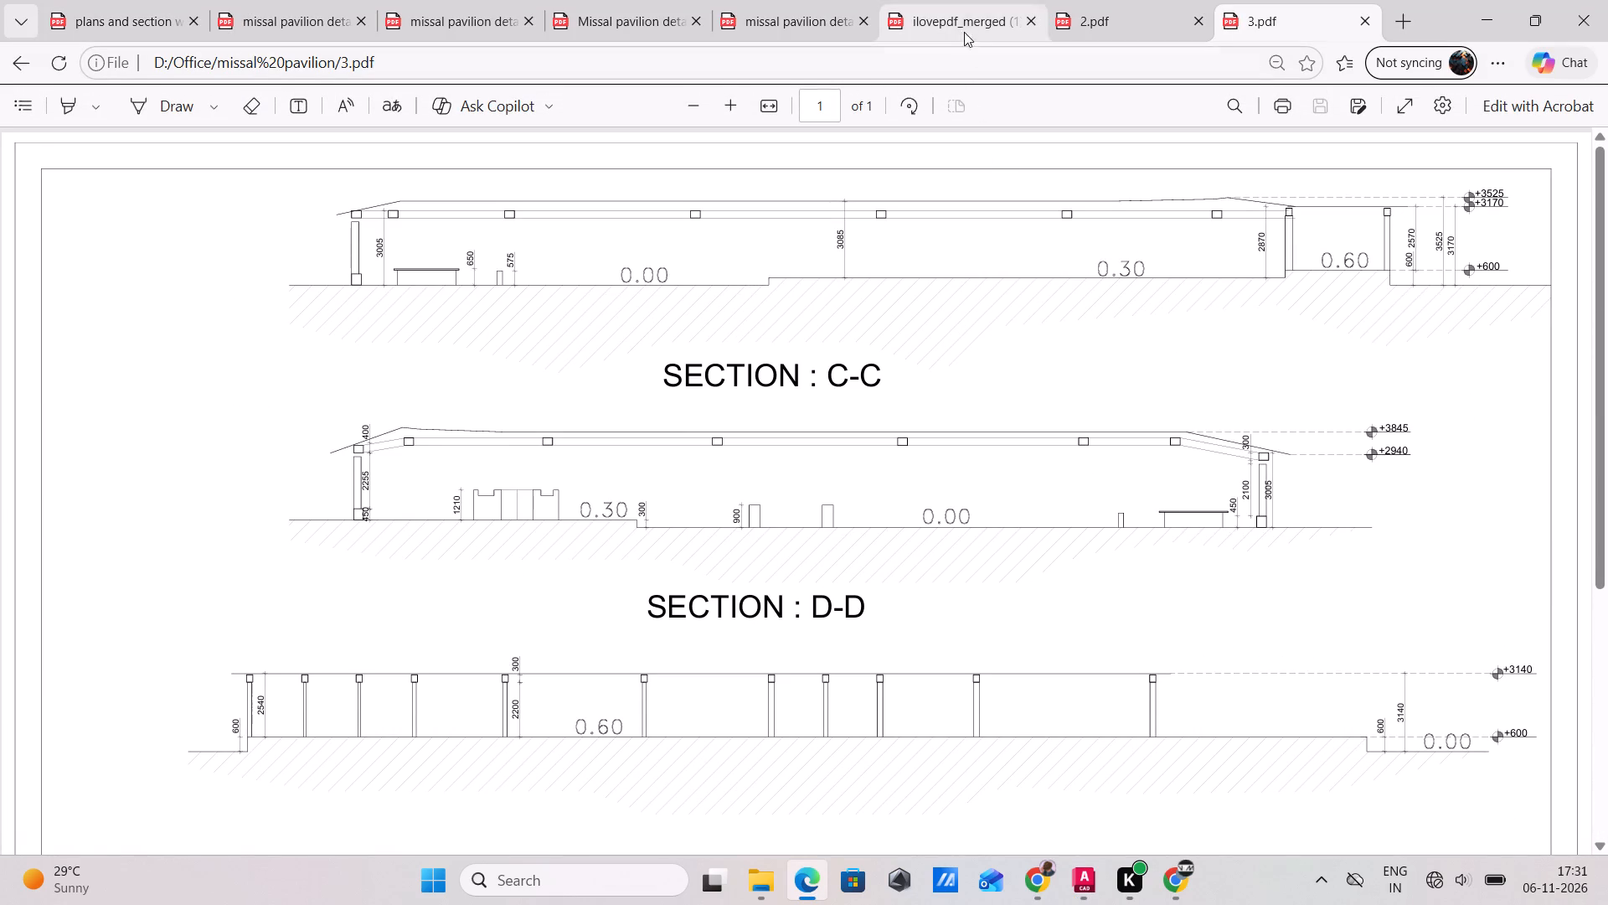
{"action": "left_click", "coordinate": [1097, 15]}
{"action": "scroll", "coordinate": [937, 329], "scroll_direction": "down", "scroll_amount": 2}
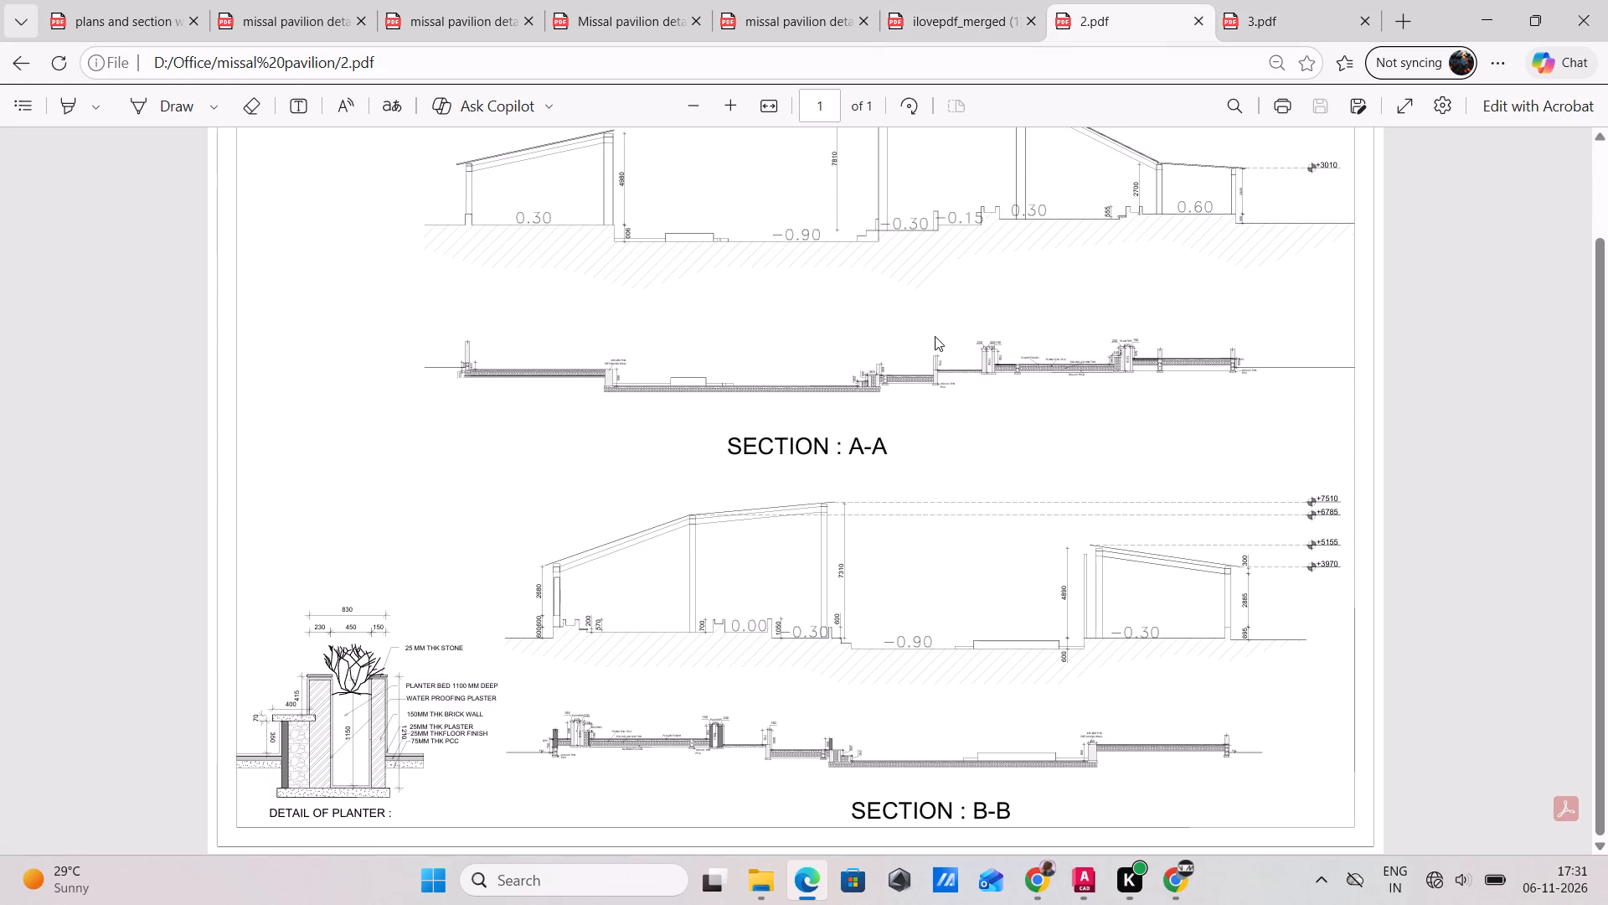
{"action": "scroll", "coordinate": [927, 365], "scroll_direction": "down", "scroll_amount": 1}
{"action": "scroll", "coordinate": [893, 432], "scroll_direction": "up", "scroll_amount": 1}
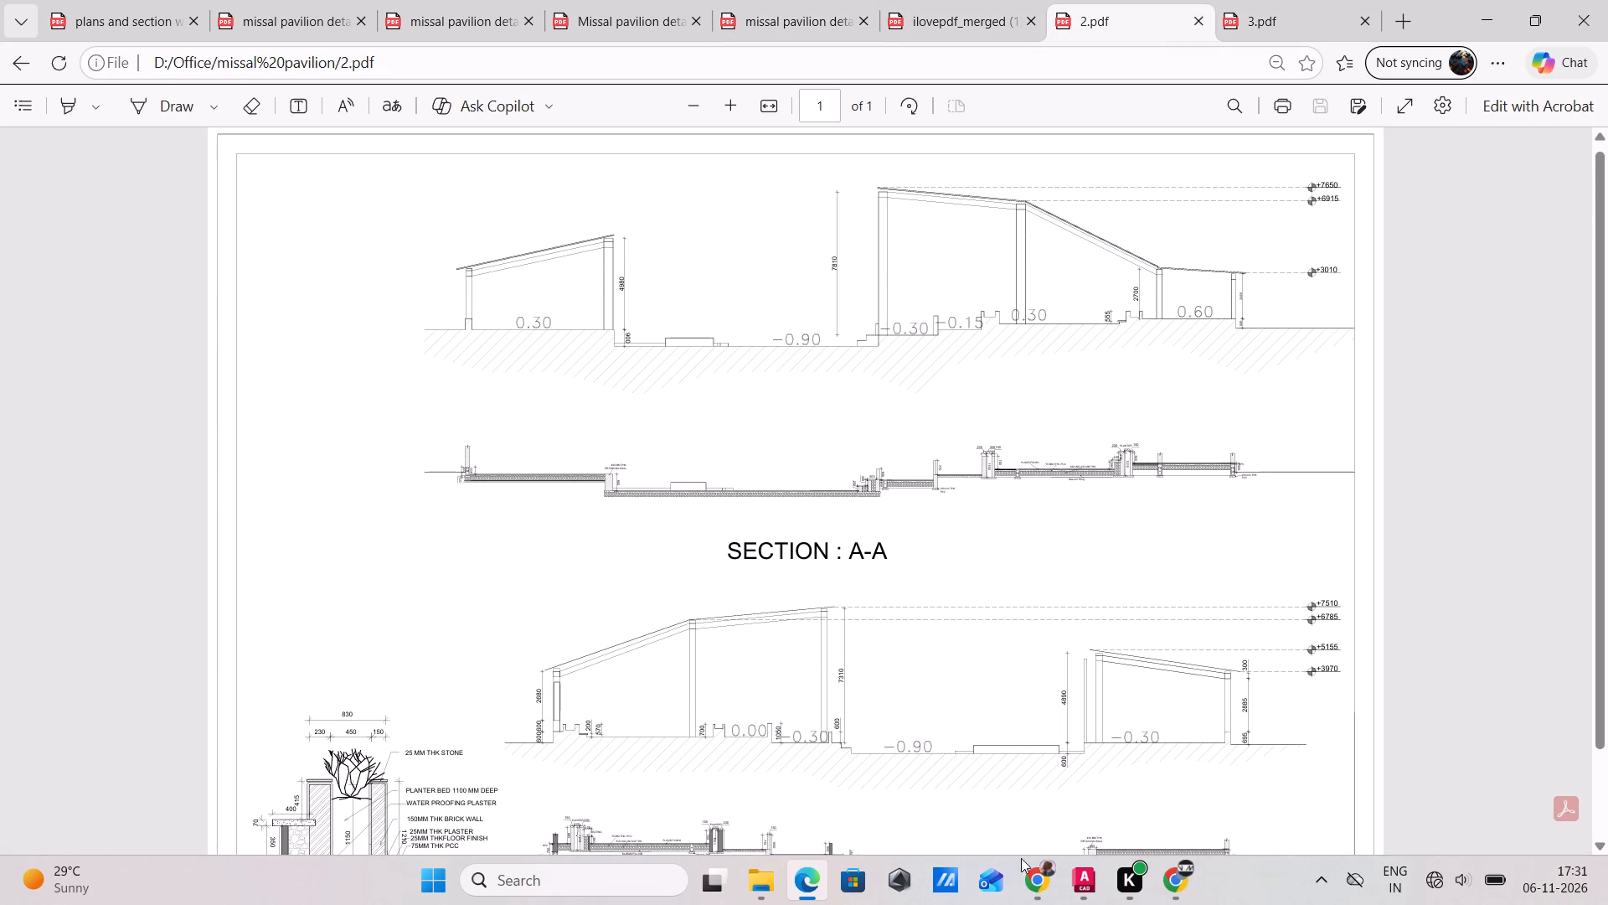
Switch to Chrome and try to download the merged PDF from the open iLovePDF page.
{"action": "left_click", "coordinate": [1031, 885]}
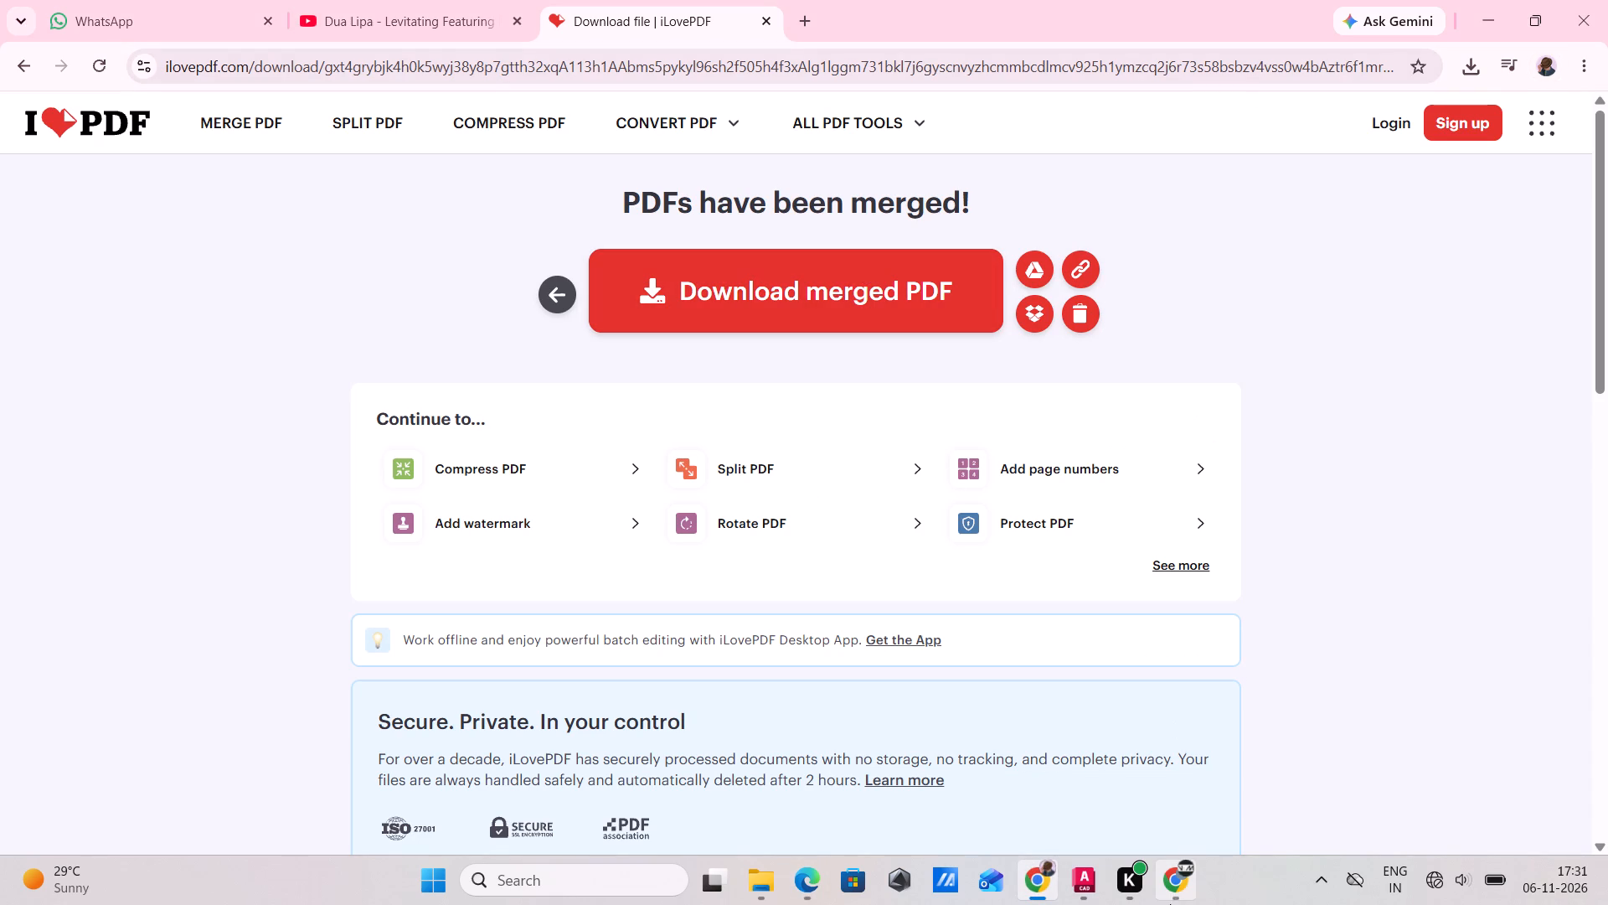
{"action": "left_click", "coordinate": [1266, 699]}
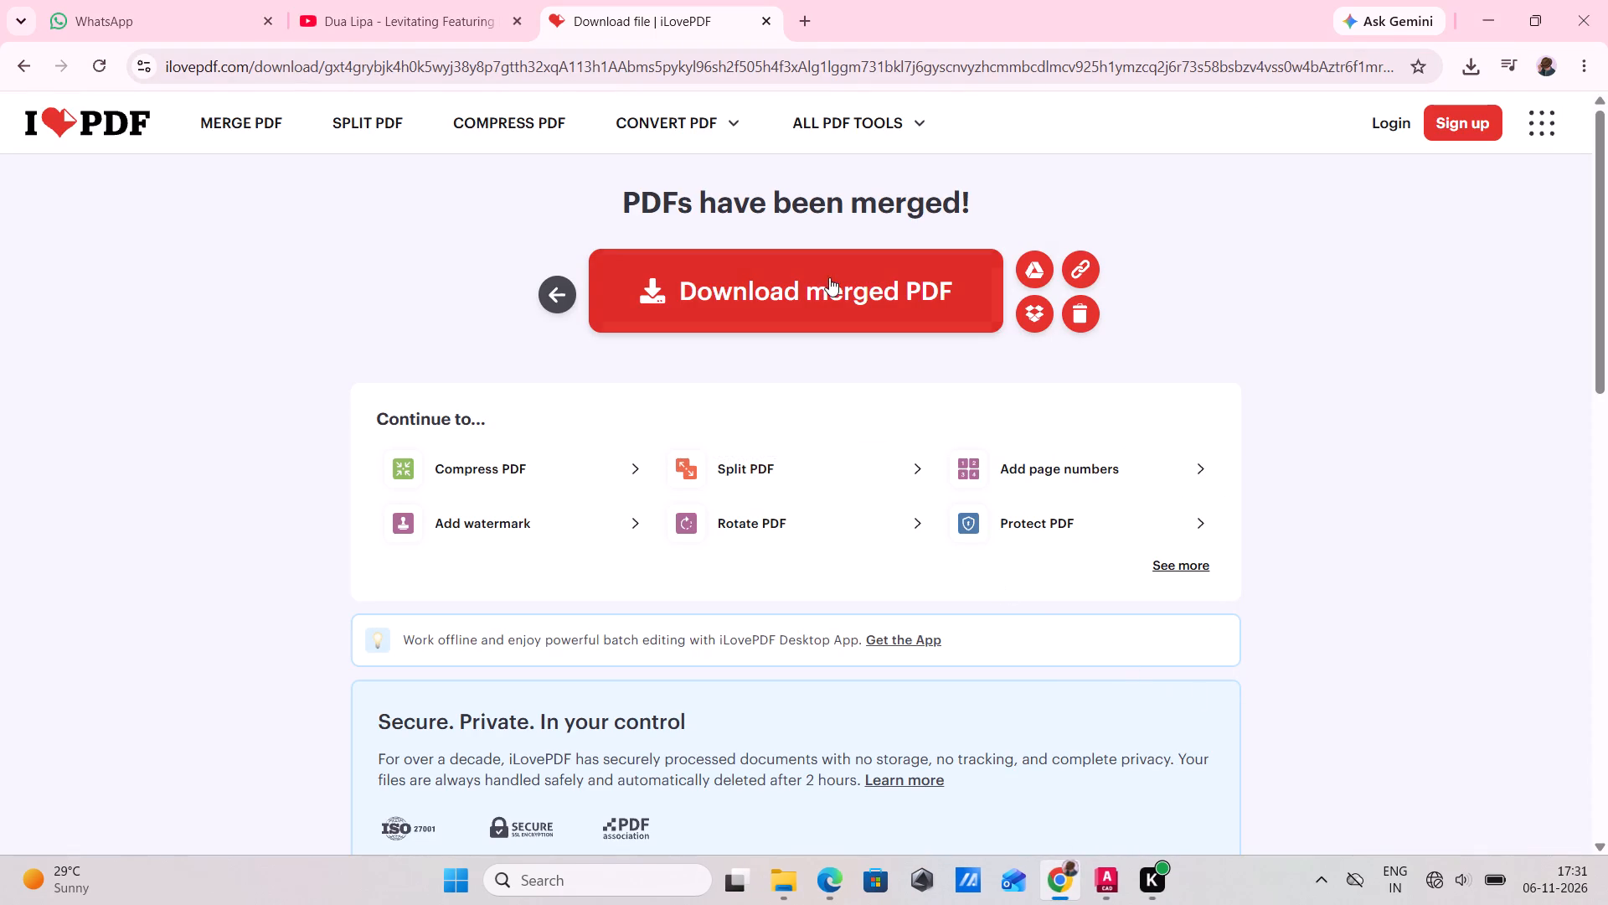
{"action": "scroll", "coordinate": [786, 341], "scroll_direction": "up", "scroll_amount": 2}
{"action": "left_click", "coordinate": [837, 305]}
Close the iLovePDF download tab and open a new tab ready for a web search.
{"action": "left_click", "coordinate": [768, 11]}
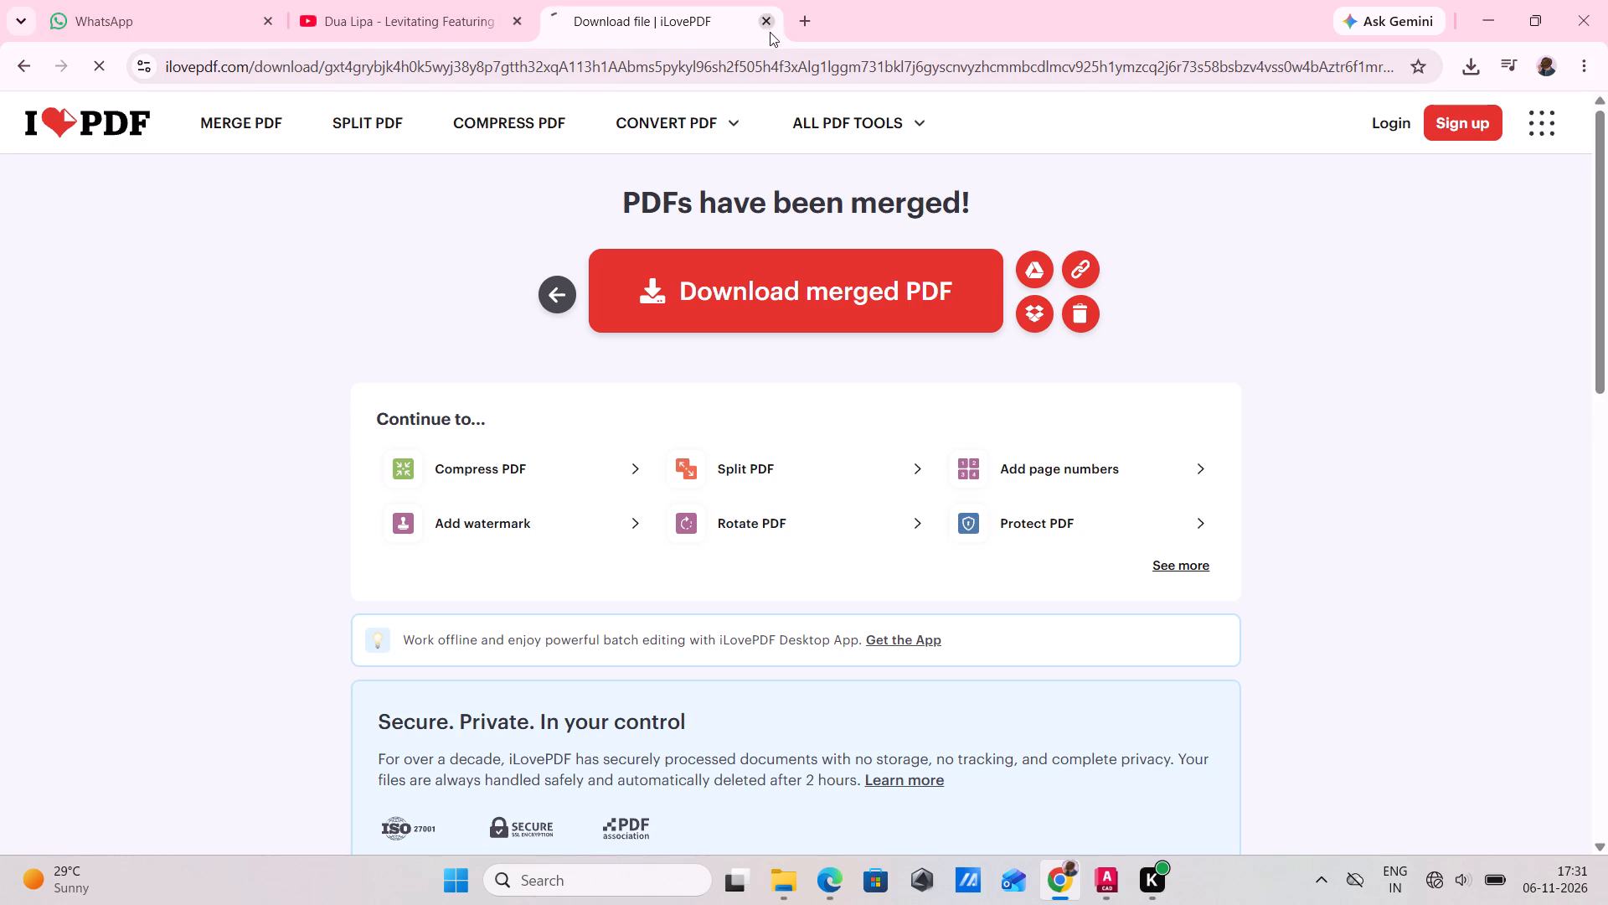
{"action": "left_click", "coordinate": [765, 23]}
{"action": "left_click", "coordinate": [555, 15]}
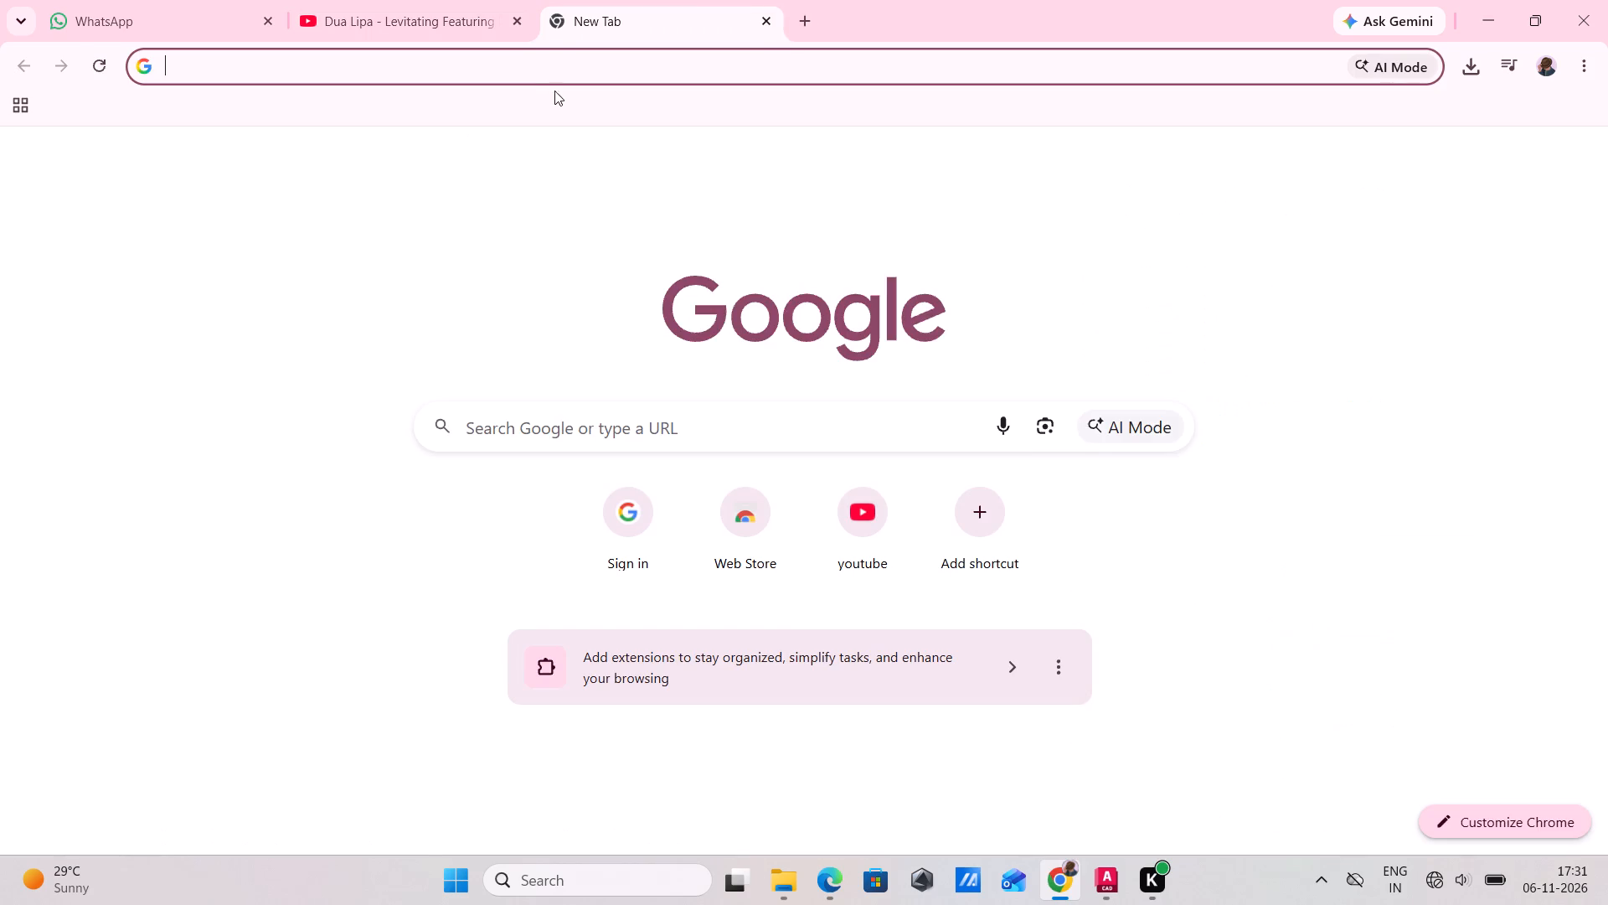
{"action": "left_click", "coordinate": [555, 71]}
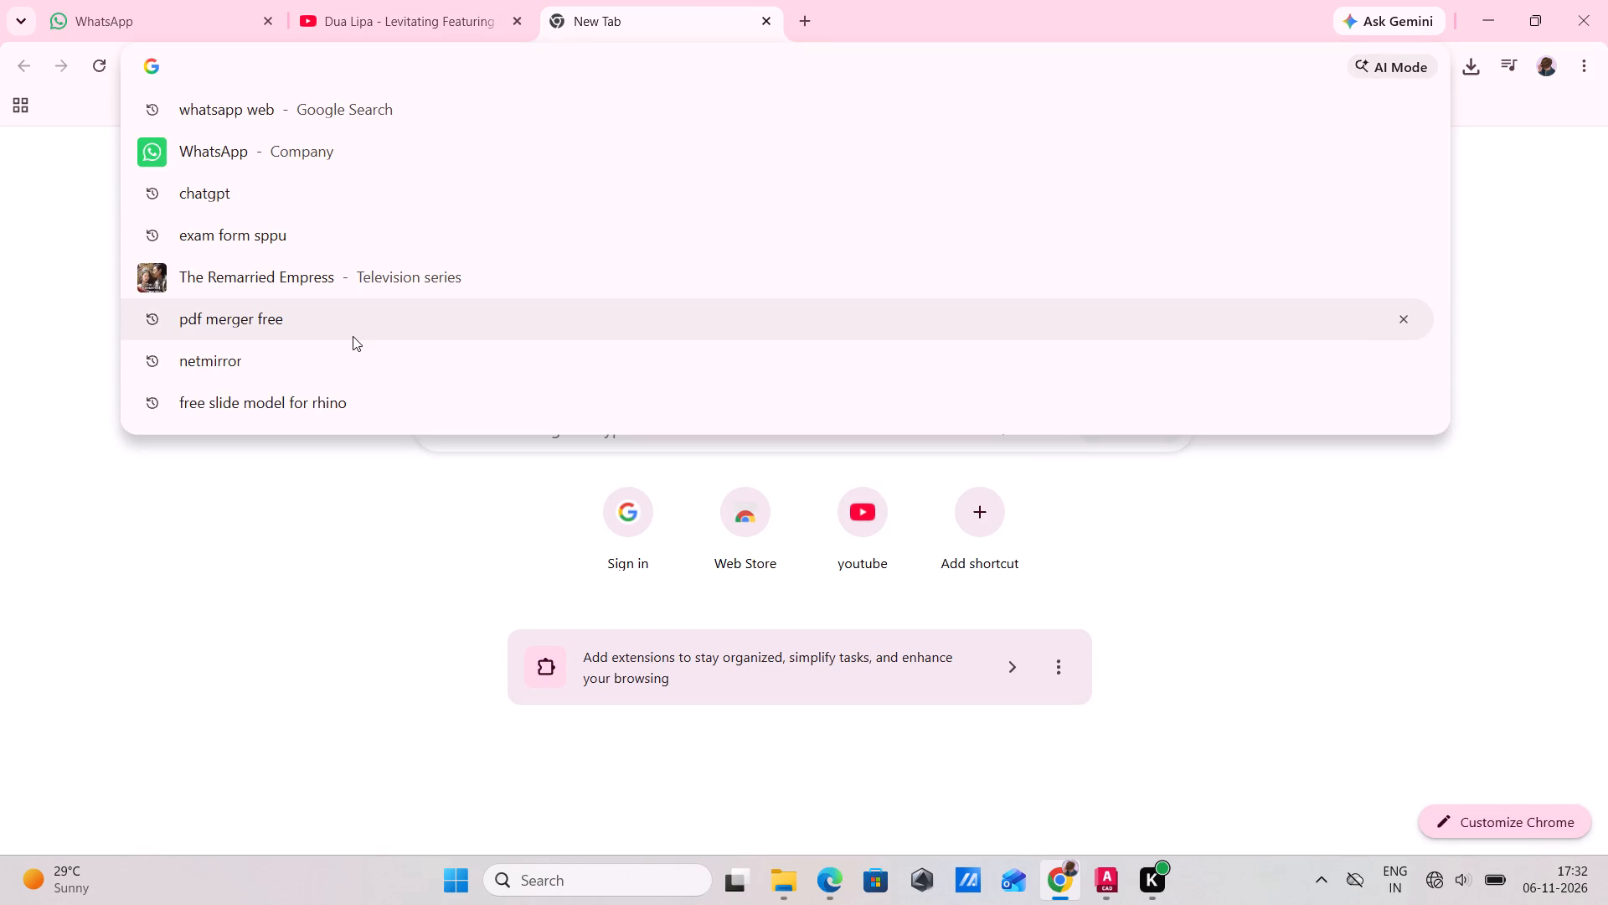
Search Google for "pdf merger free" using the earlier search suggestion.
{"action": "left_click", "coordinate": [357, 328]}
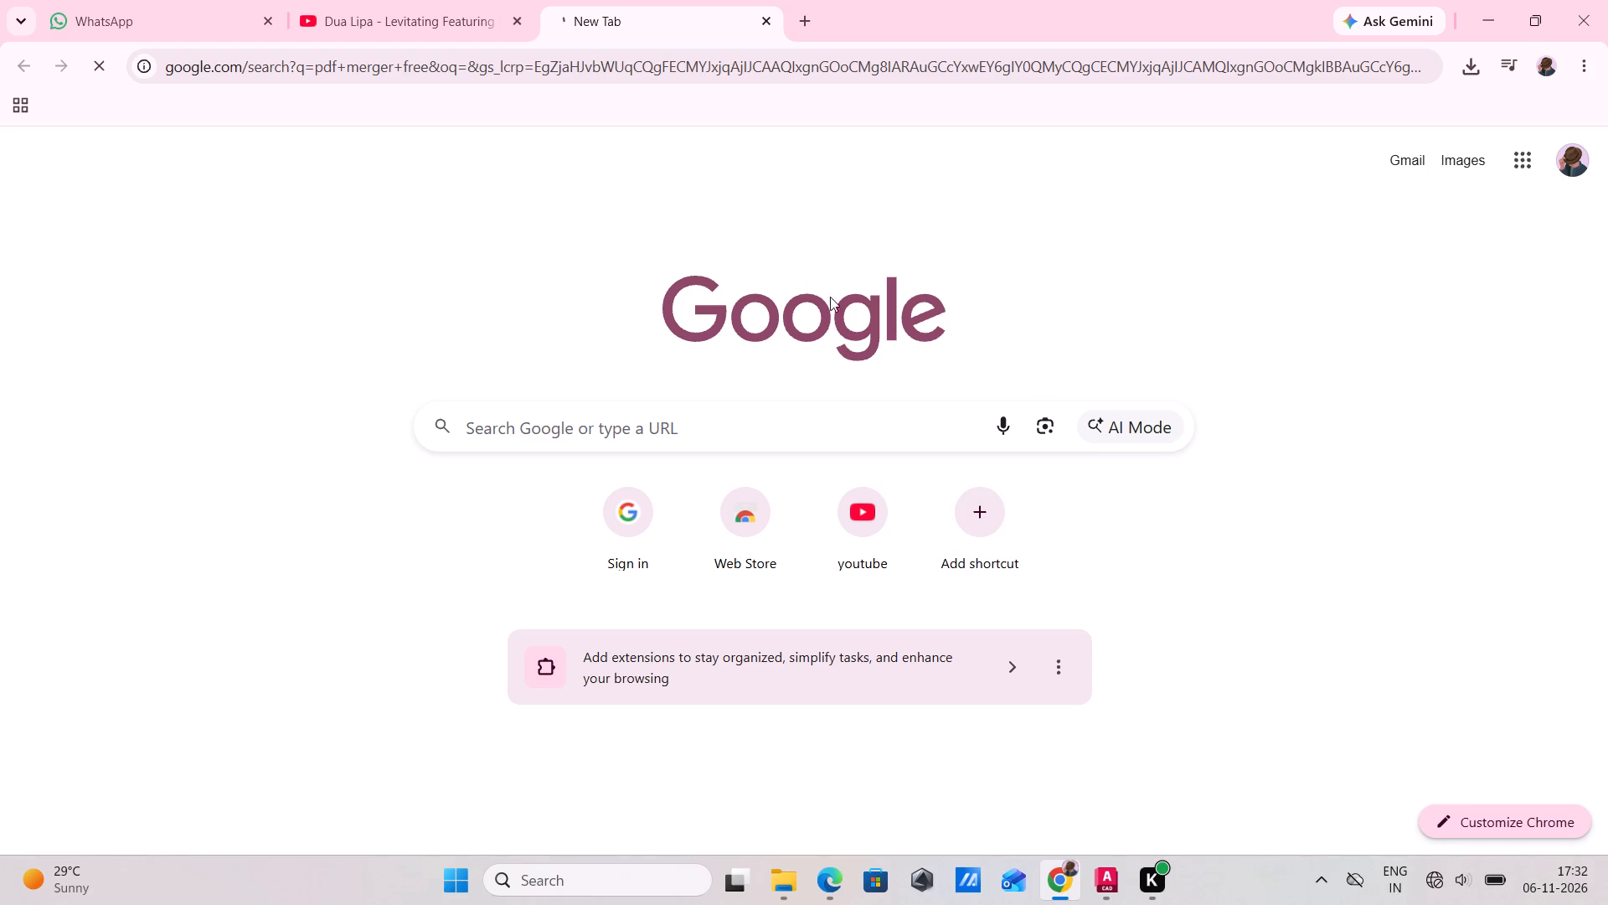
{"action": "left_click", "coordinate": [1353, 657]}
{"action": "key", "text": "Escape"}
{"action": "key", "text": "Escape"}
Open the Windows list of available Wi-Fi networks to check the internet connection.
{"action": "left_click", "coordinate": [1430, 881]}
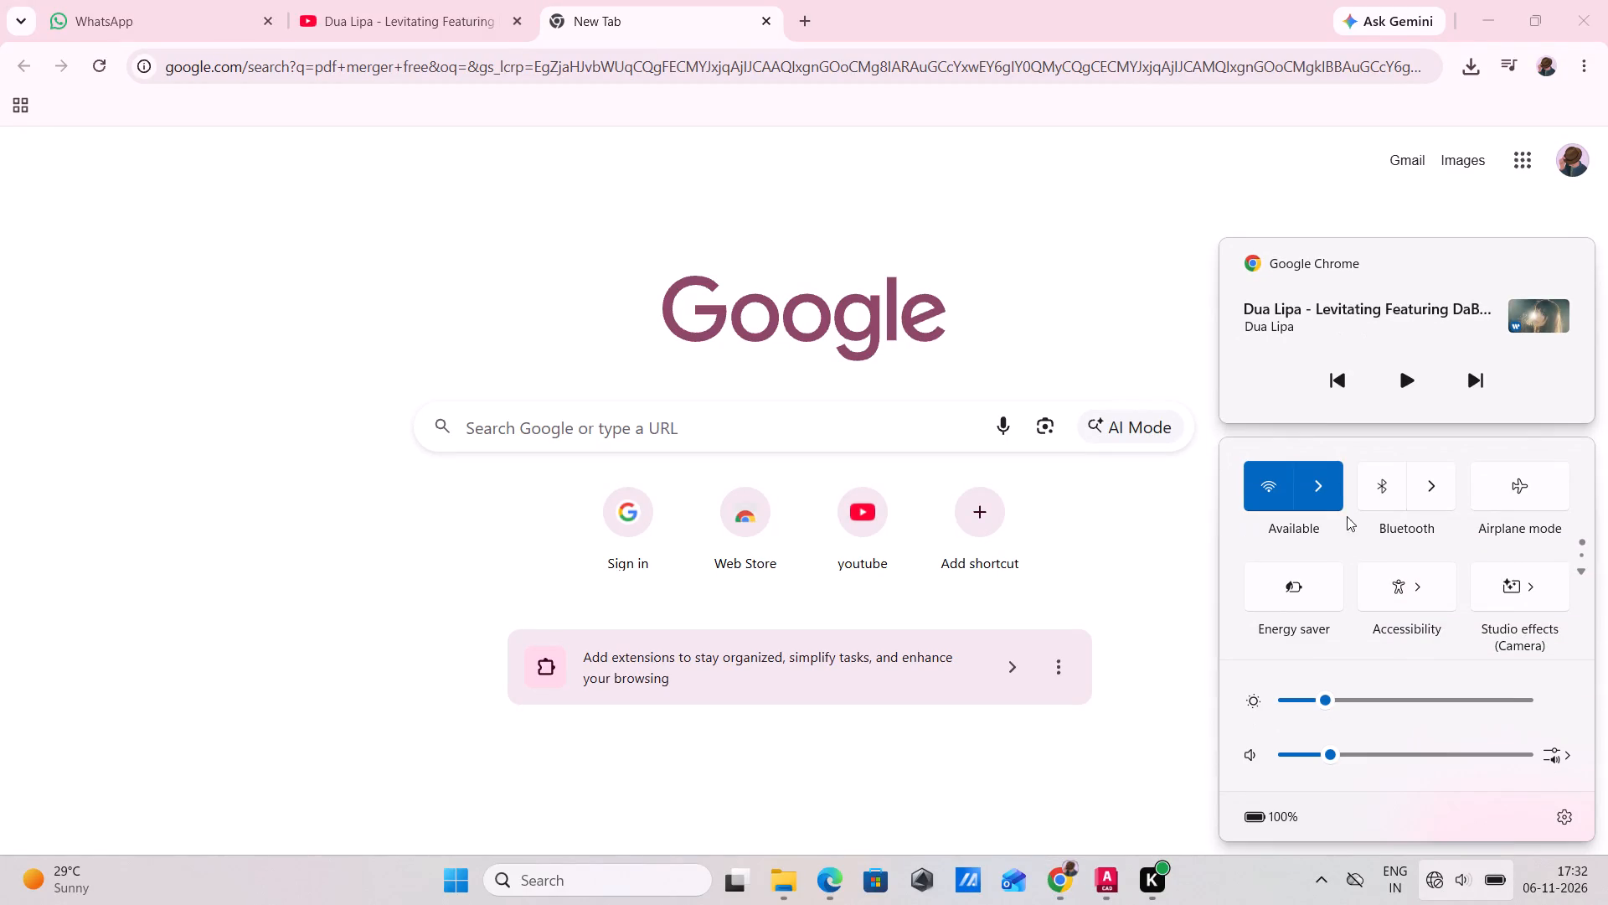
{"action": "left_click", "coordinate": [1317, 494]}
{"action": "scroll", "coordinate": [1358, 595], "scroll_direction": "up", "scroll_amount": 2}
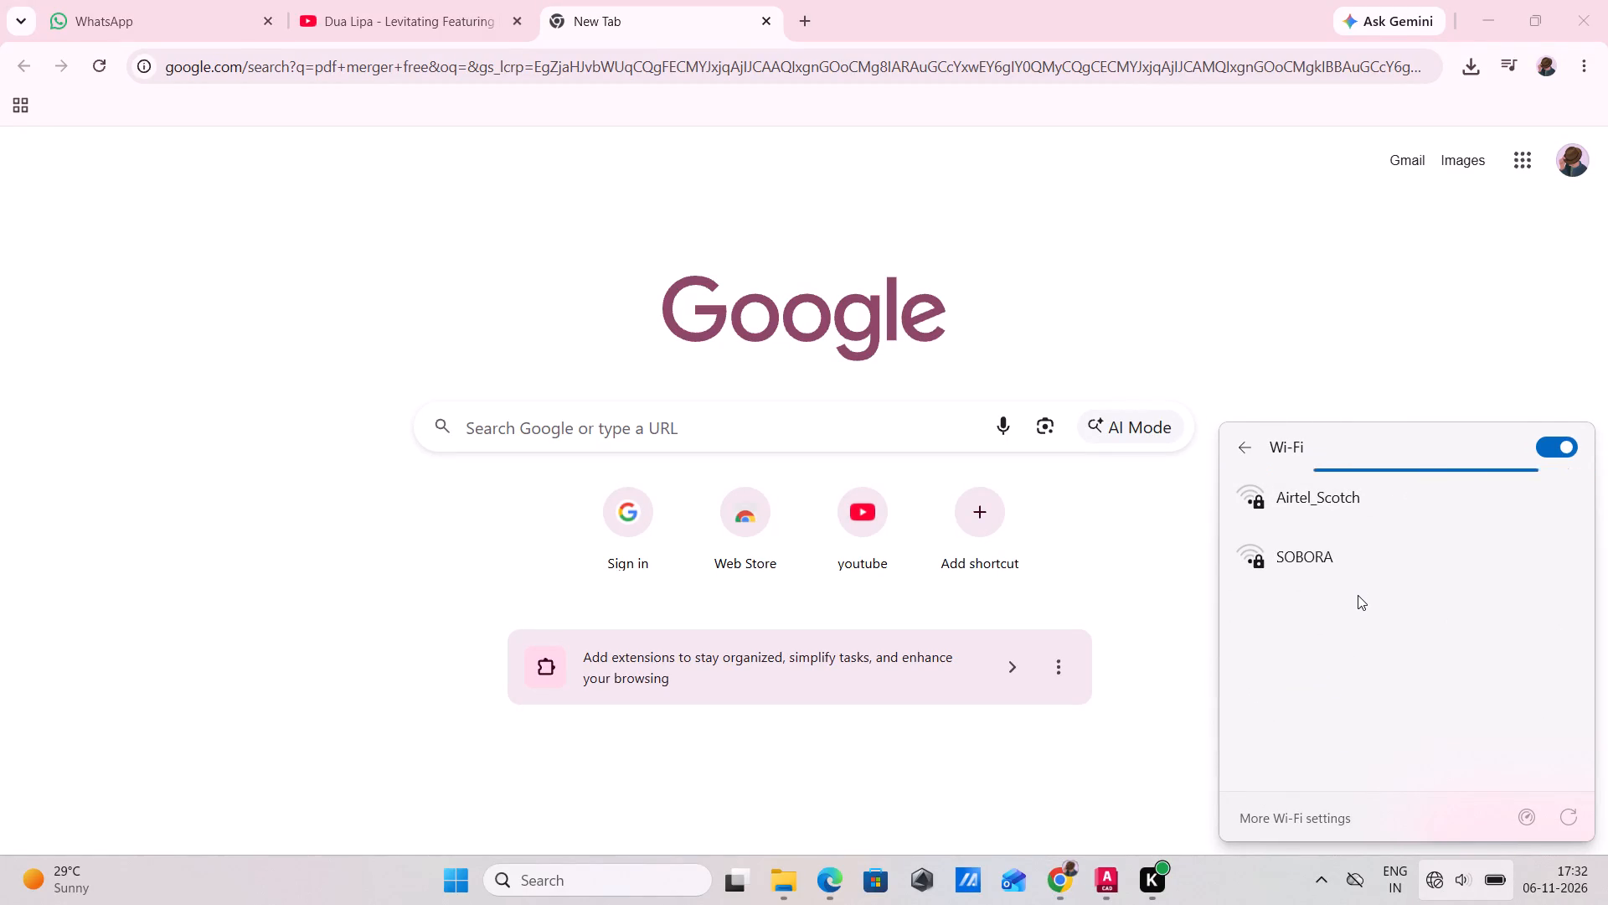
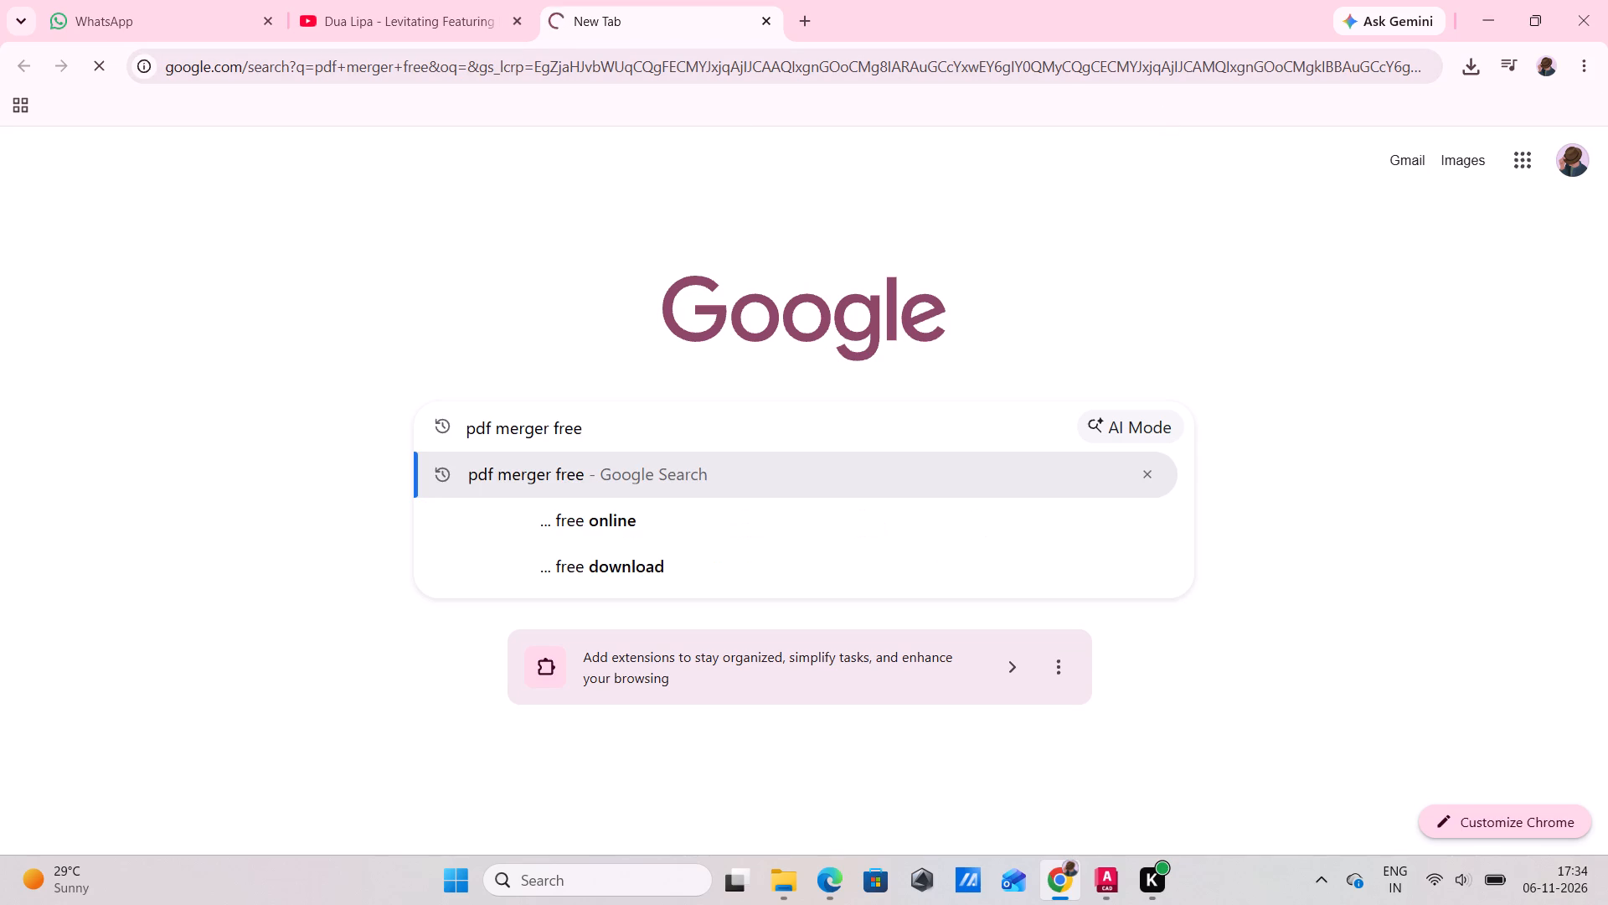
Search Google for "pdf merger free".
{"action": "key", "text": "Return"}
{"action": "key", "text": "Return"}
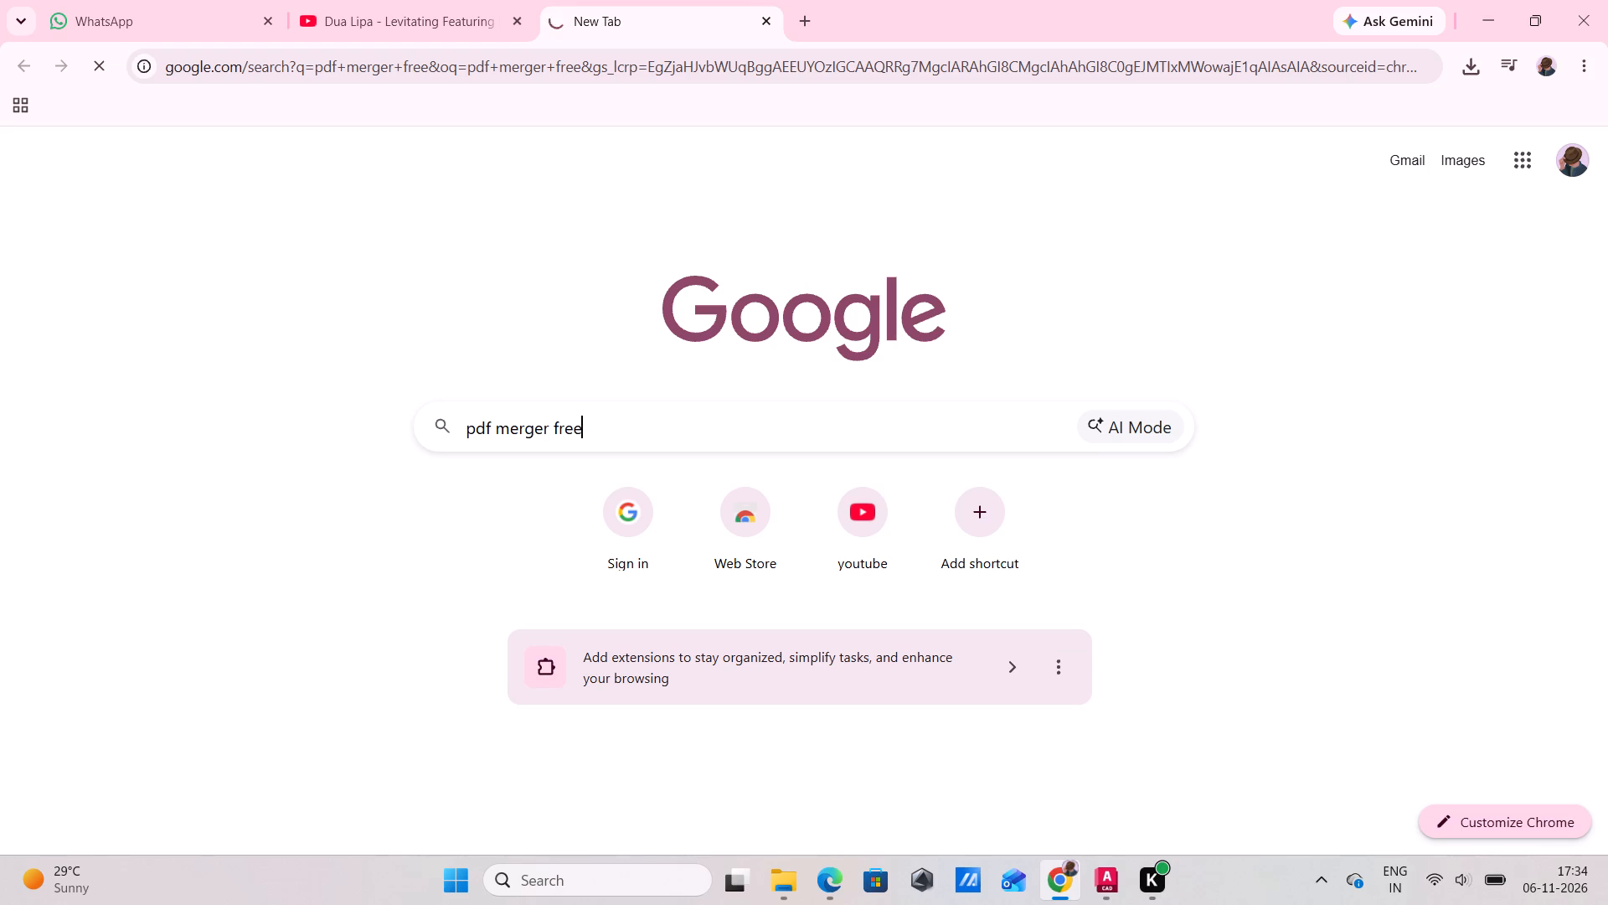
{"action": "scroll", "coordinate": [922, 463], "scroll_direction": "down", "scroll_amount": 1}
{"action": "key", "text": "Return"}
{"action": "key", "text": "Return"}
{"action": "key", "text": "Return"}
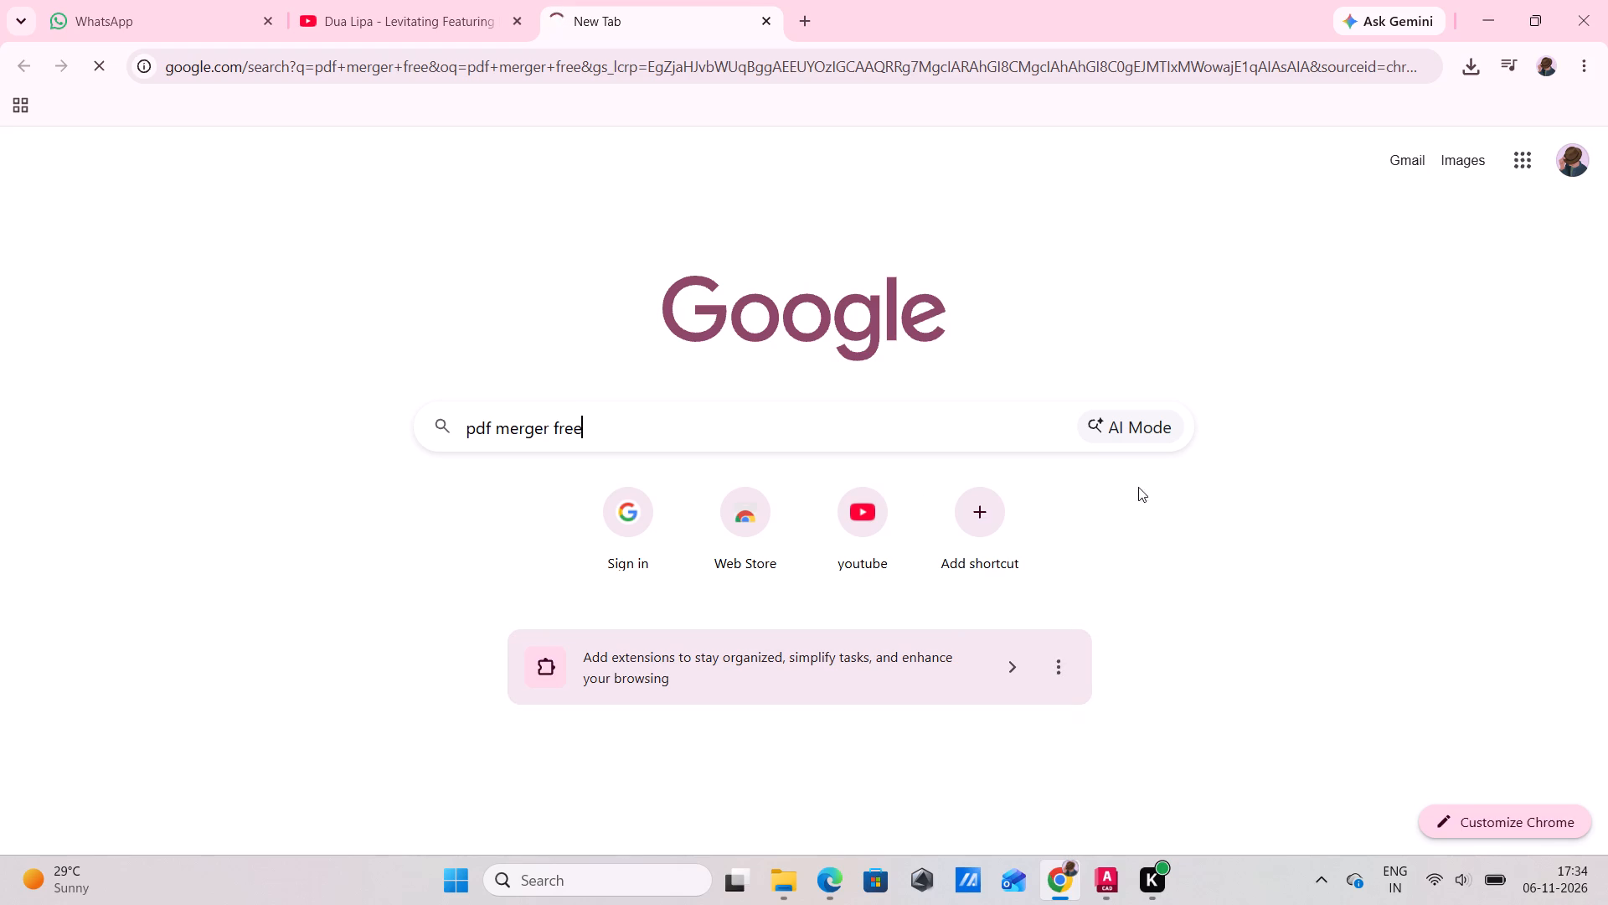
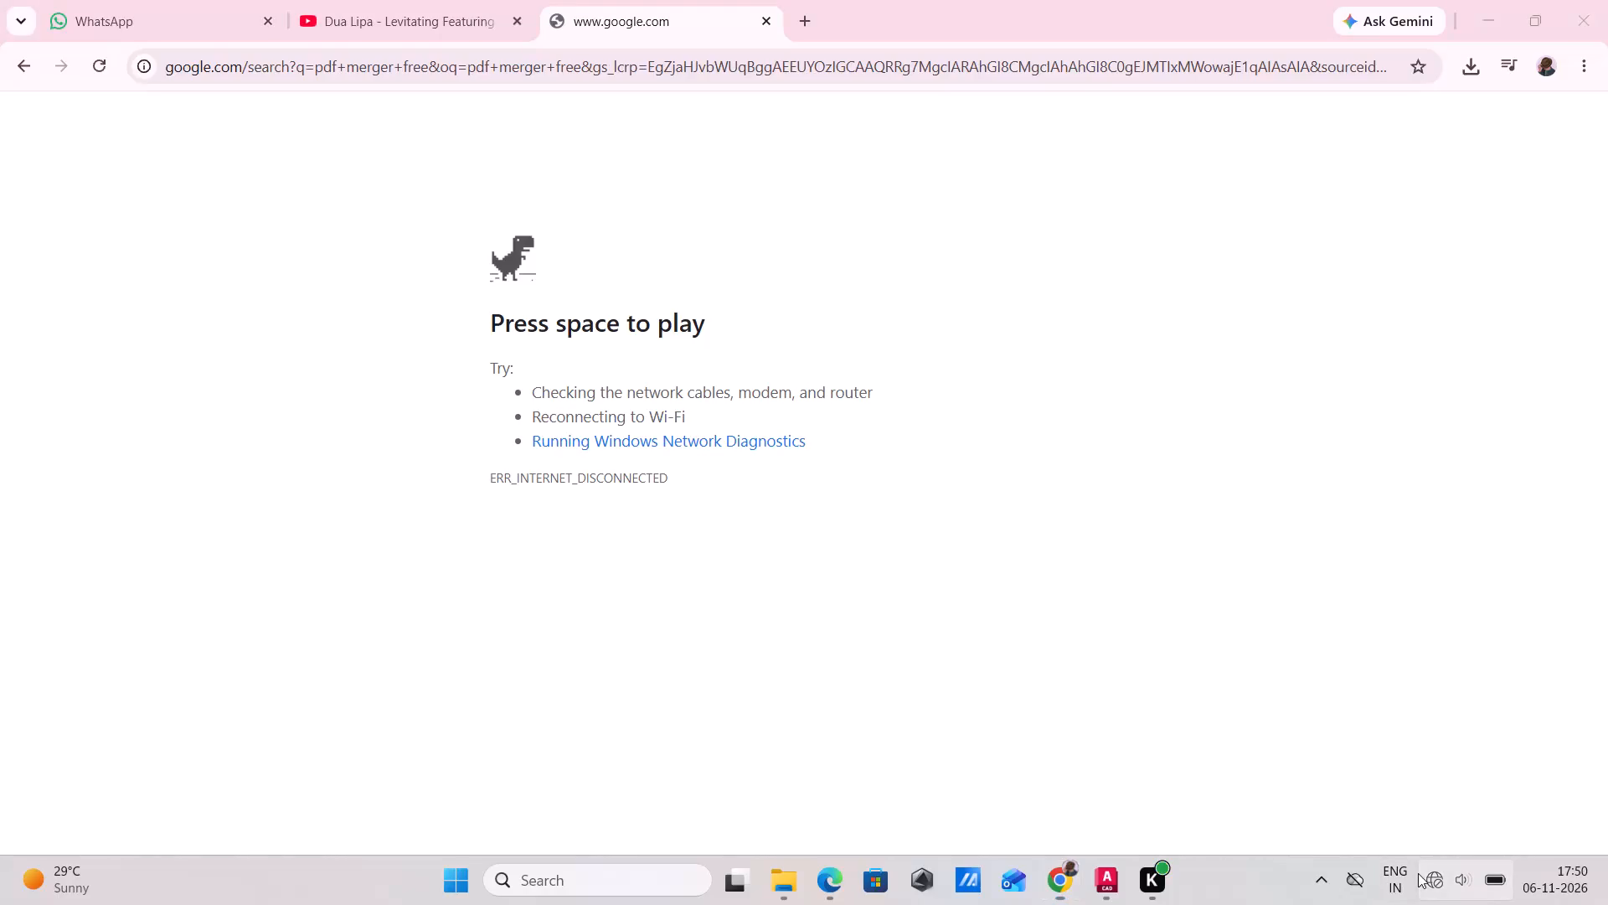
Reconnect the computer to the secured Wi-Fi network Airtel_V&marchitects.
{"action": "left_click", "coordinate": [1441, 878]}
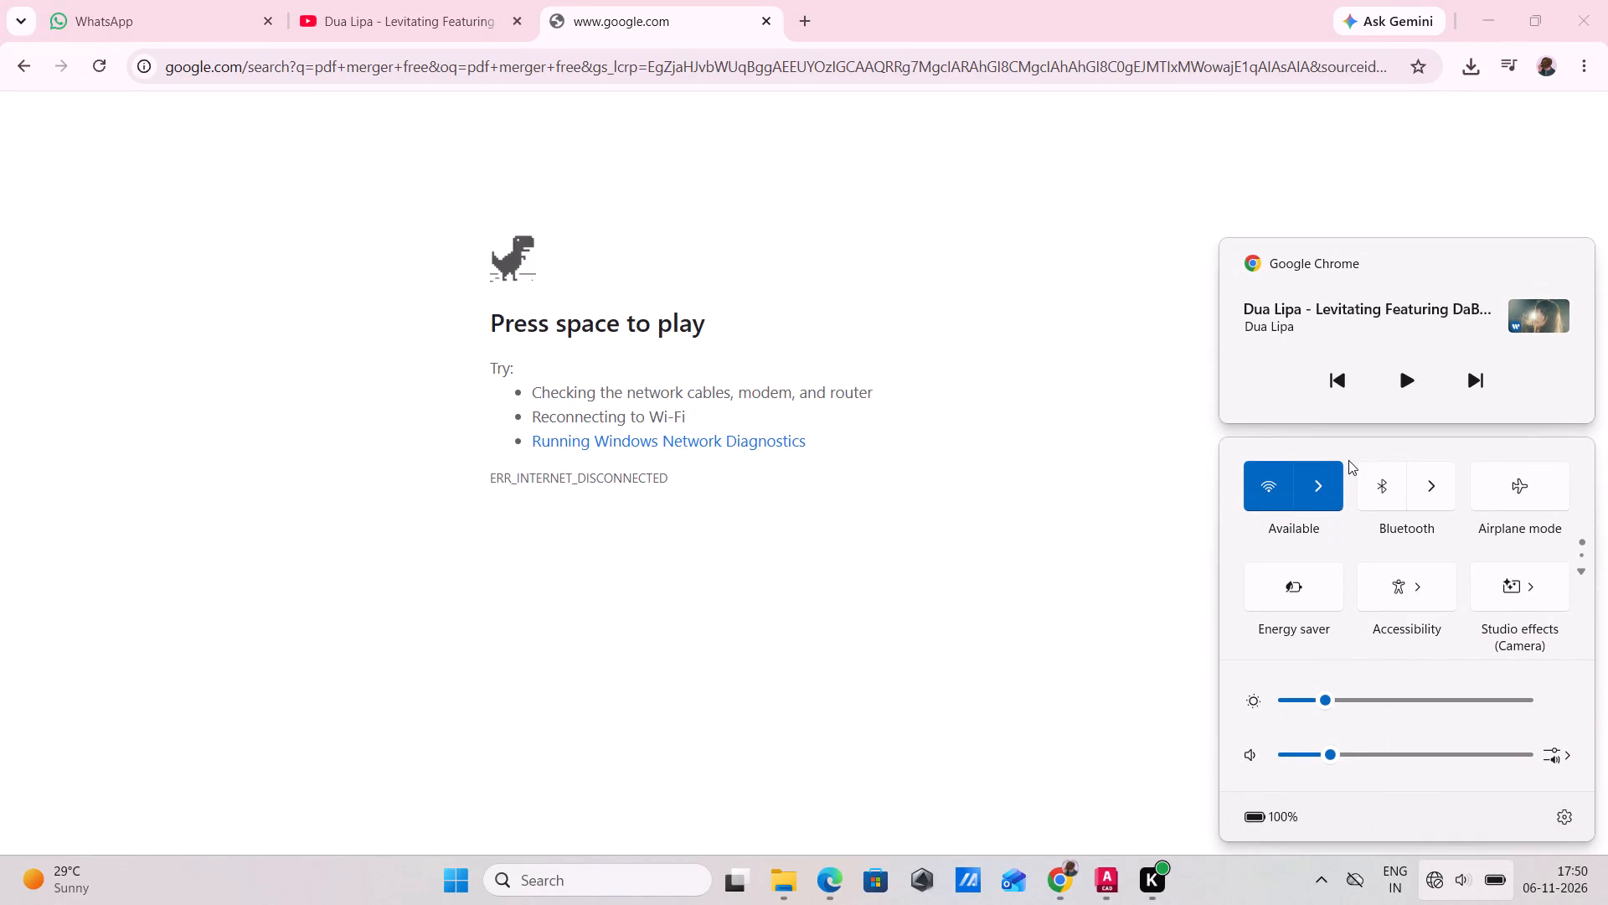
{"action": "left_click", "coordinate": [1317, 482]}
{"action": "left_click", "coordinate": [1373, 503]}
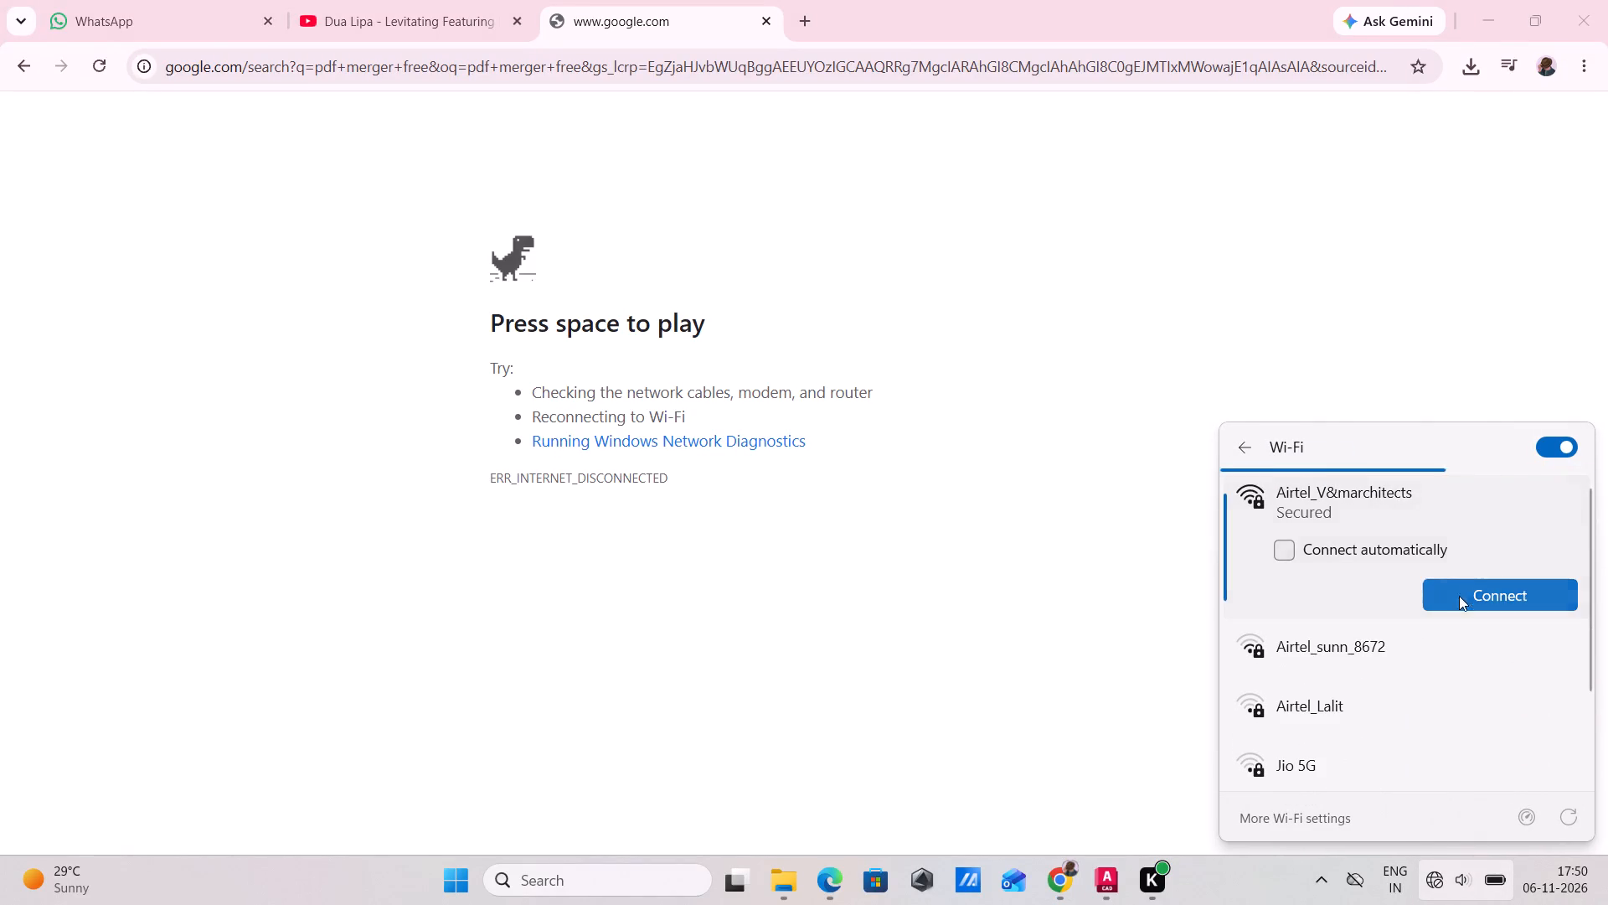
{"action": "left_click", "coordinate": [1463, 588]}
{"action": "left_click", "coordinate": [982, 497]}
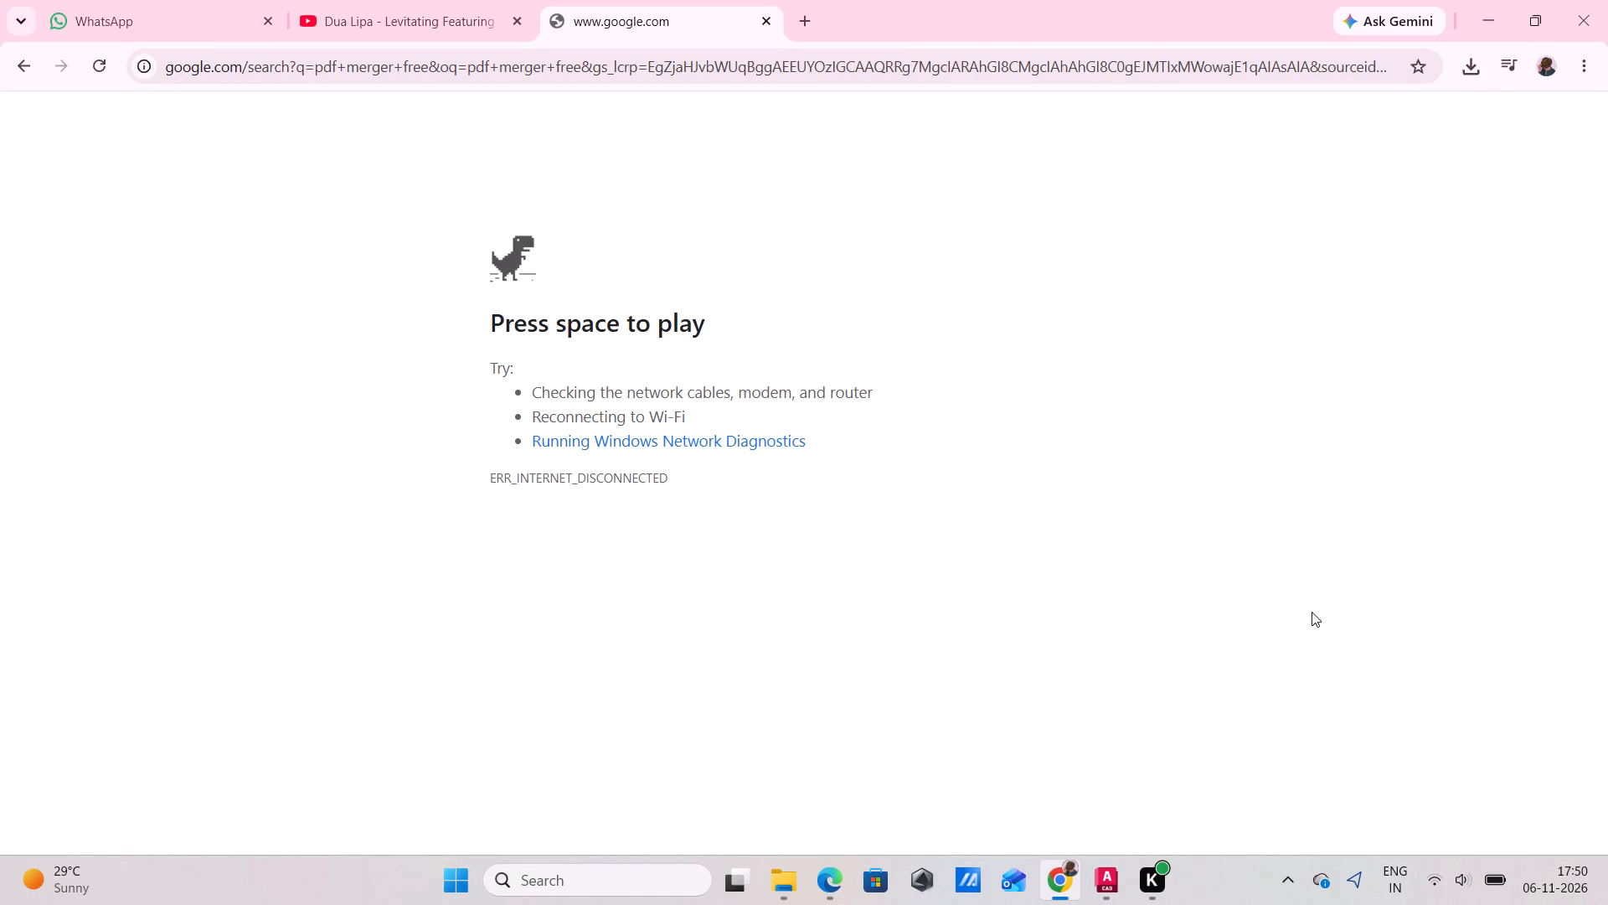
Return to the "pdf merger free" search page and close the YouTube music video page.
{"action": "left_click", "coordinate": [669, 35]}
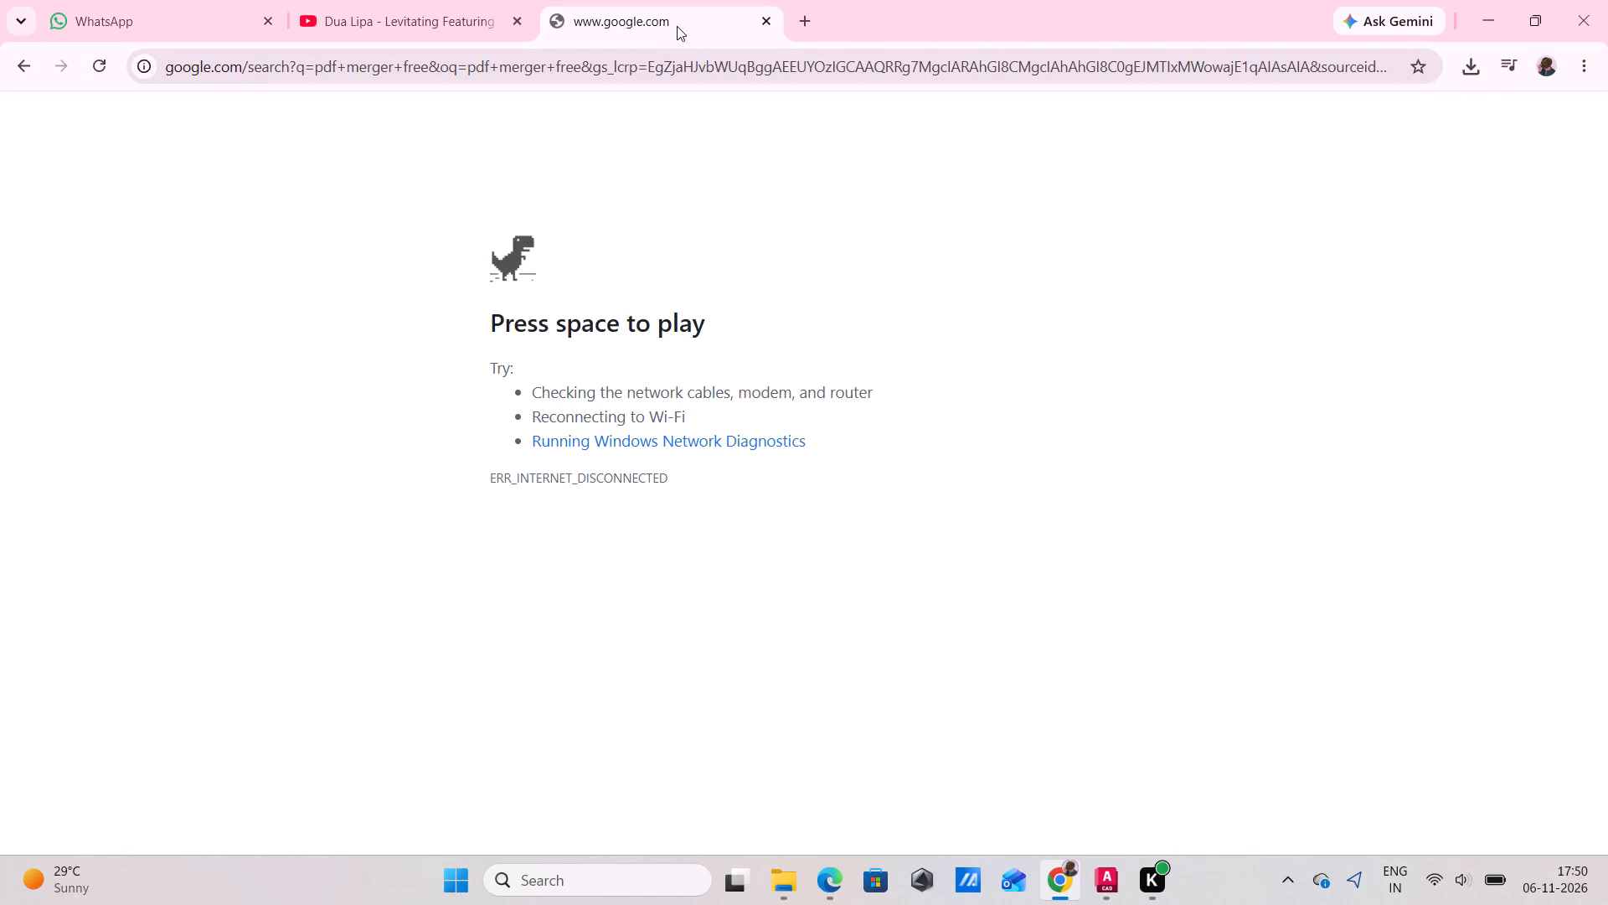
{"action": "left_click", "coordinate": [679, 23]}
{"action": "triple_click", "coordinate": [683, 27]}
{"action": "left_click", "coordinate": [525, 21]}
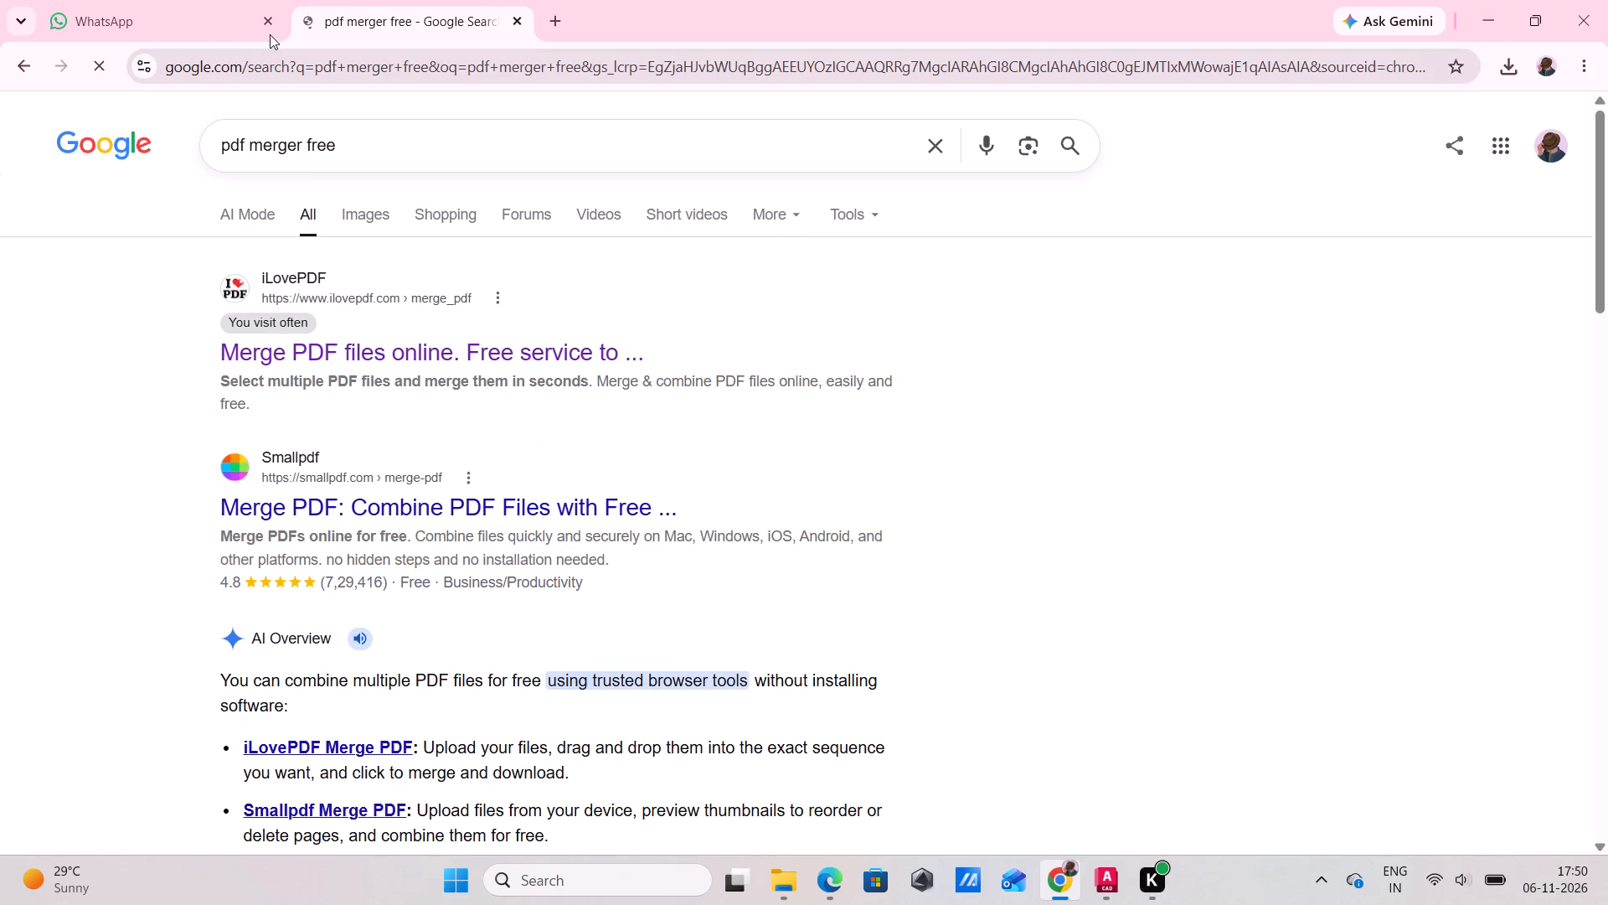
Open the iLovePDF Merge PDF result and start selecting PDF files from the missal pavilion folder.
{"action": "left_click", "coordinate": [492, 357]}
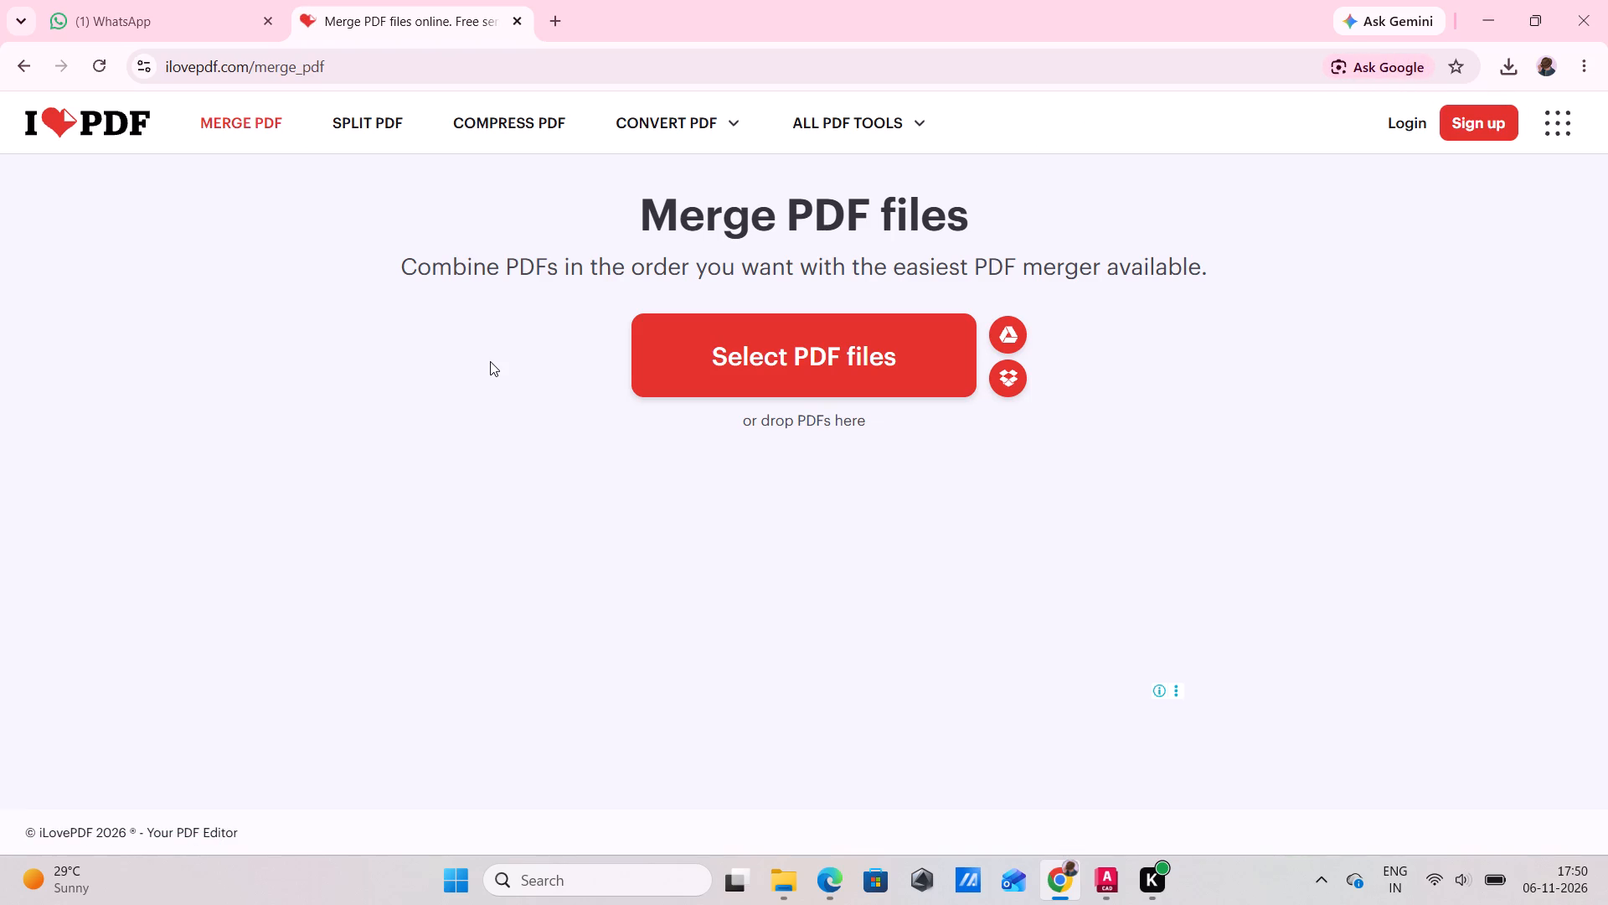
{"action": "scroll", "coordinate": [490, 361], "scroll_direction": "up", "scroll_amount": 1}
{"action": "left_click", "coordinate": [781, 339]}
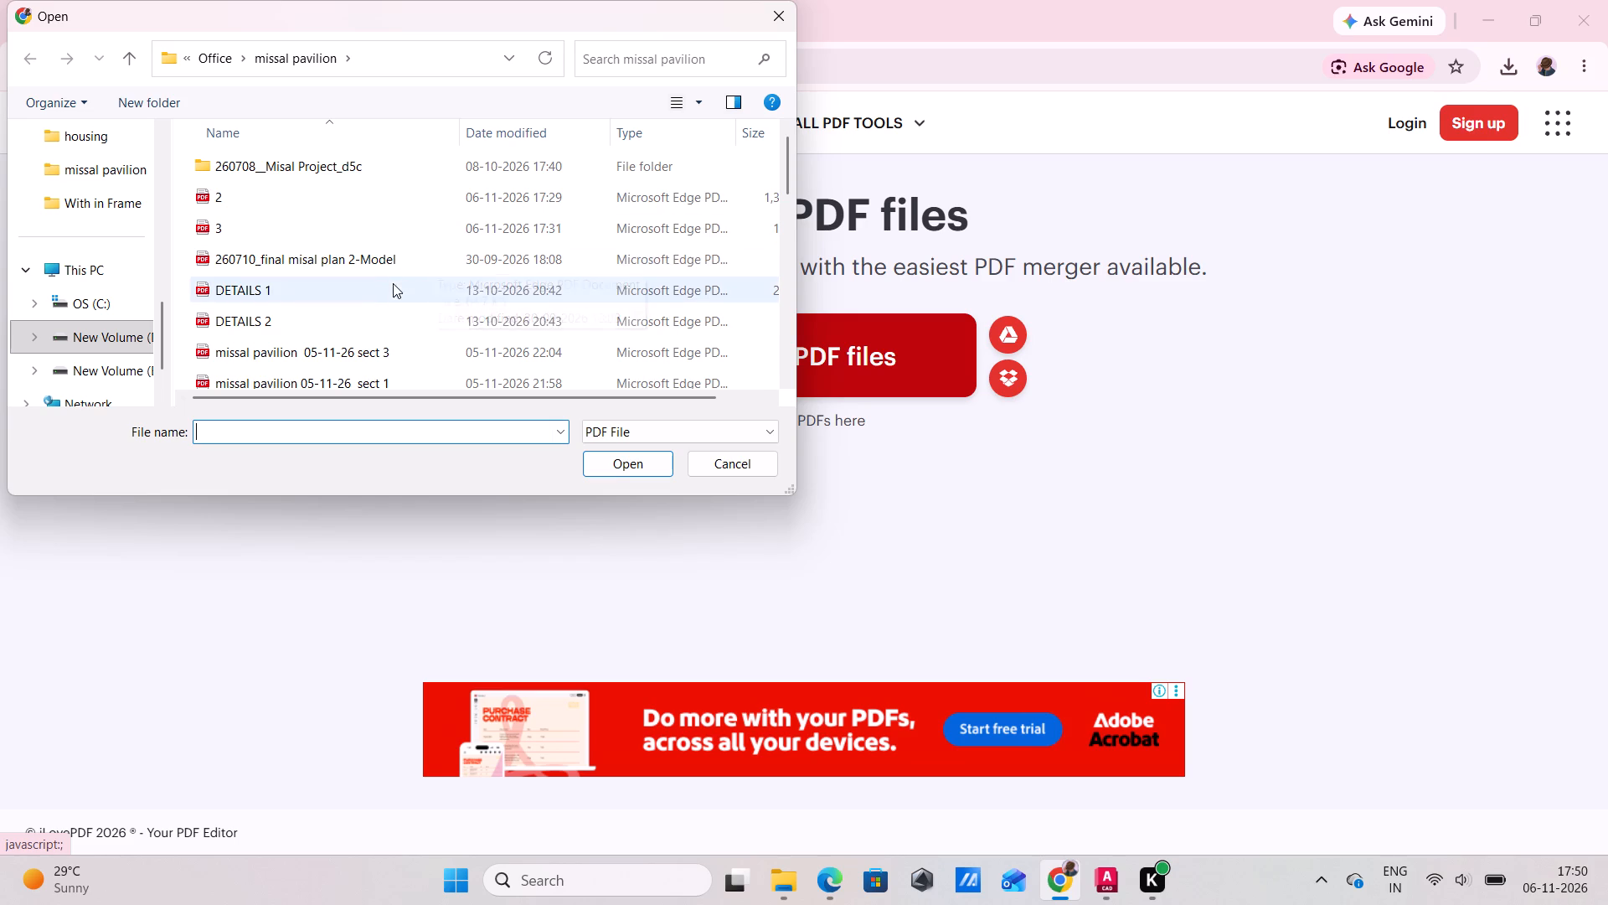
Load the recent file "missal pavilion details 06-11-26 PLAN" as the first PDF to merge.
{"action": "scroll", "coordinate": [395, 306], "scroll_direction": "down", "scroll_amount": 2}
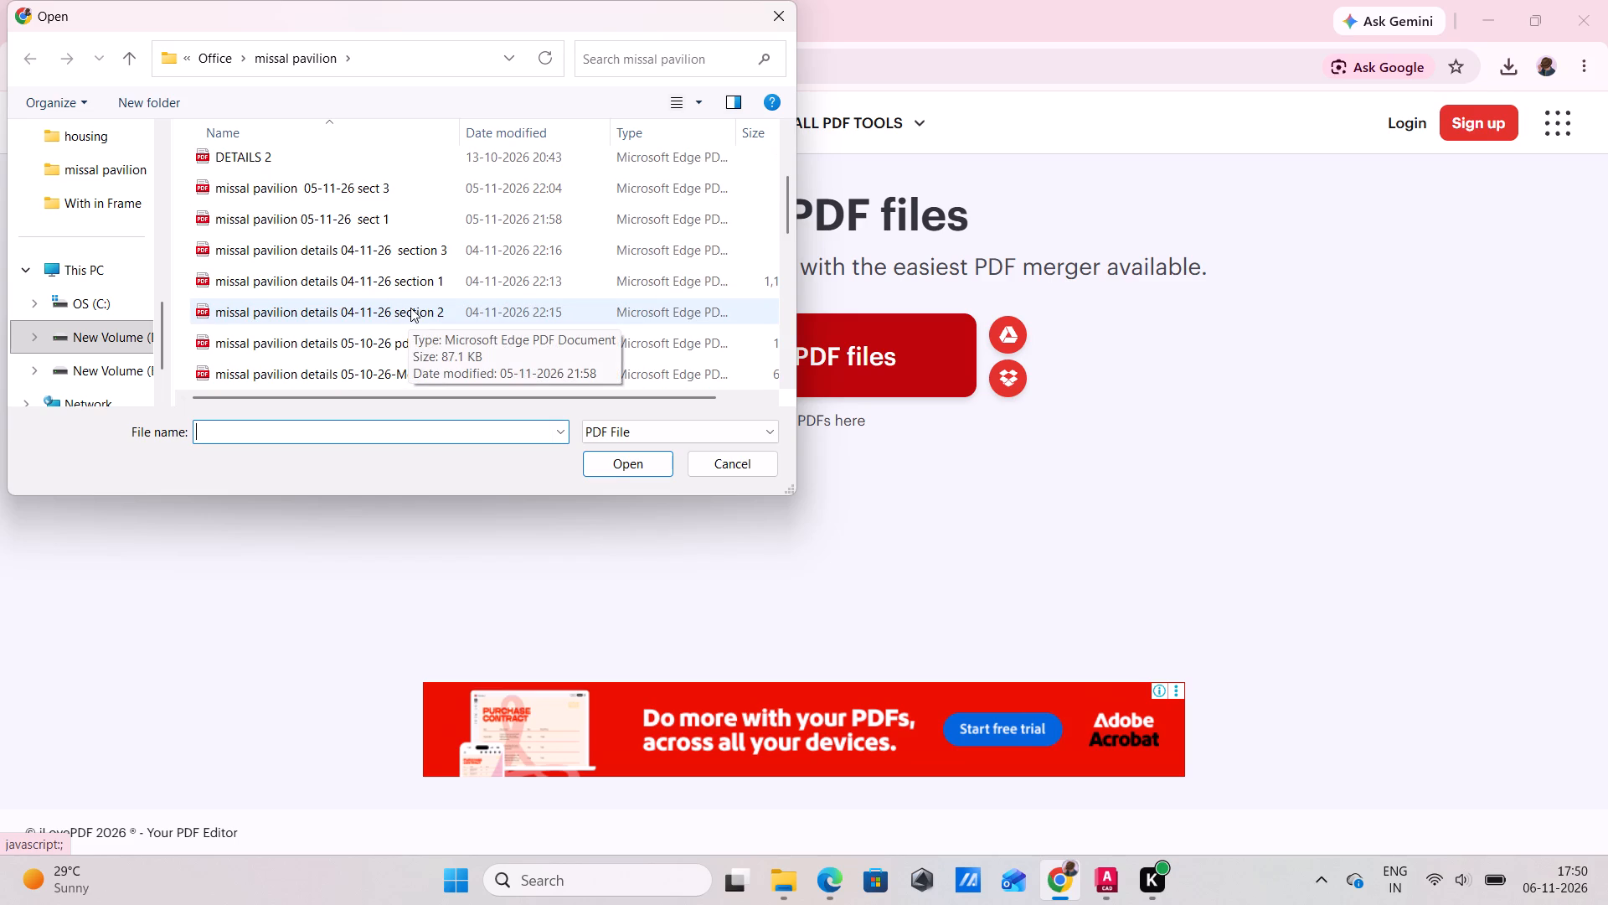
{"action": "left_click", "coordinate": [460, 345]}
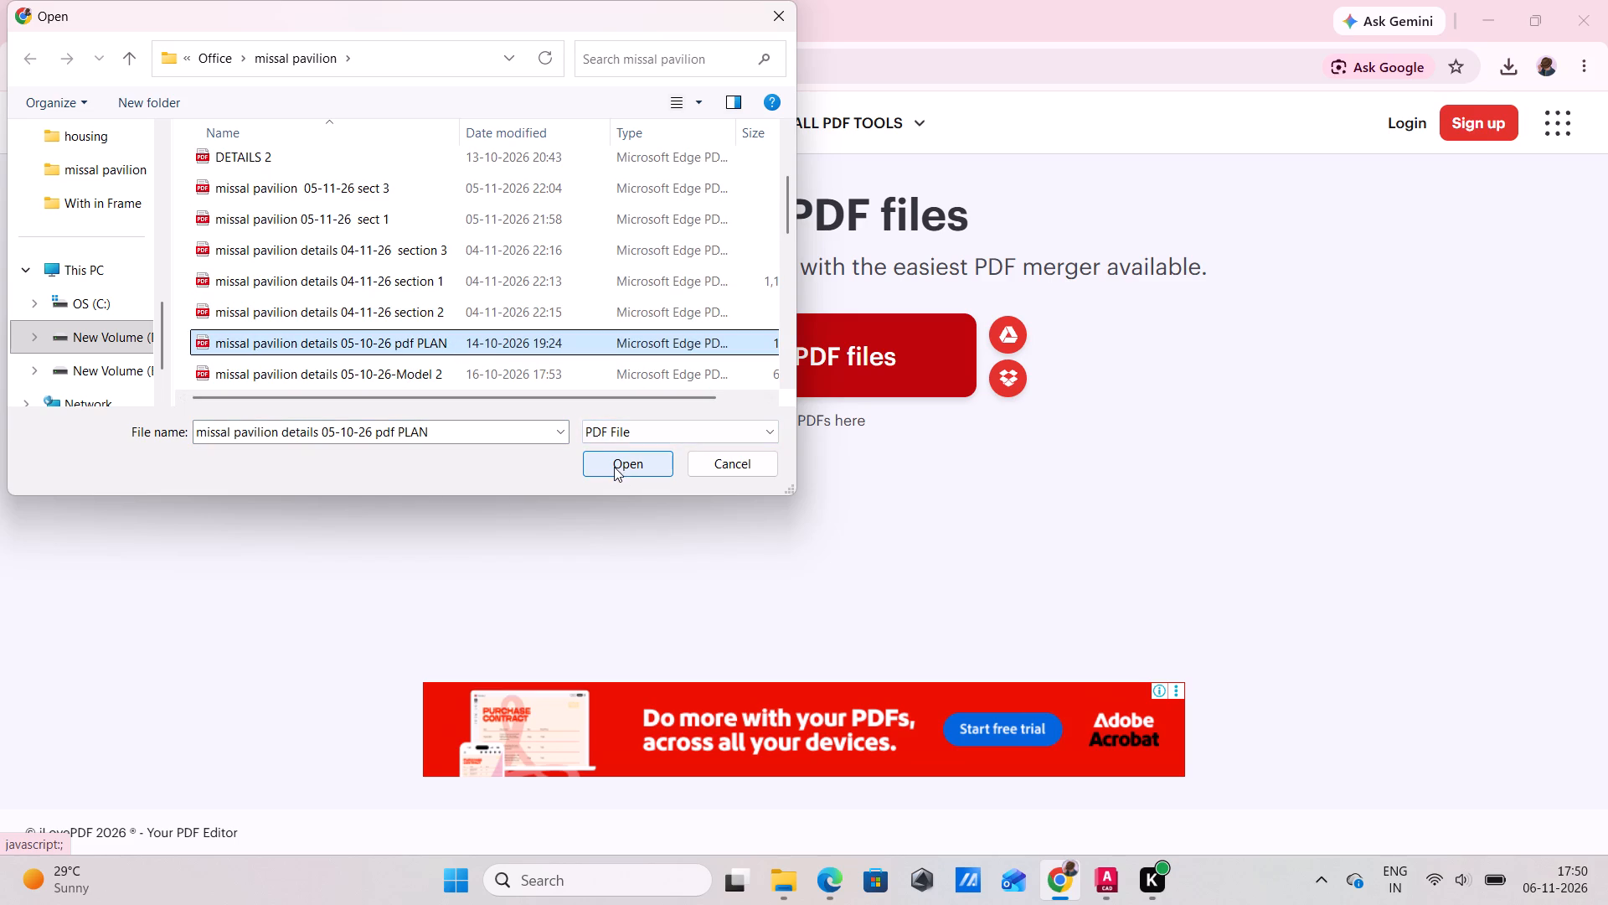
{"action": "scroll", "coordinate": [475, 330], "scroll_direction": "up", "scroll_amount": 2}
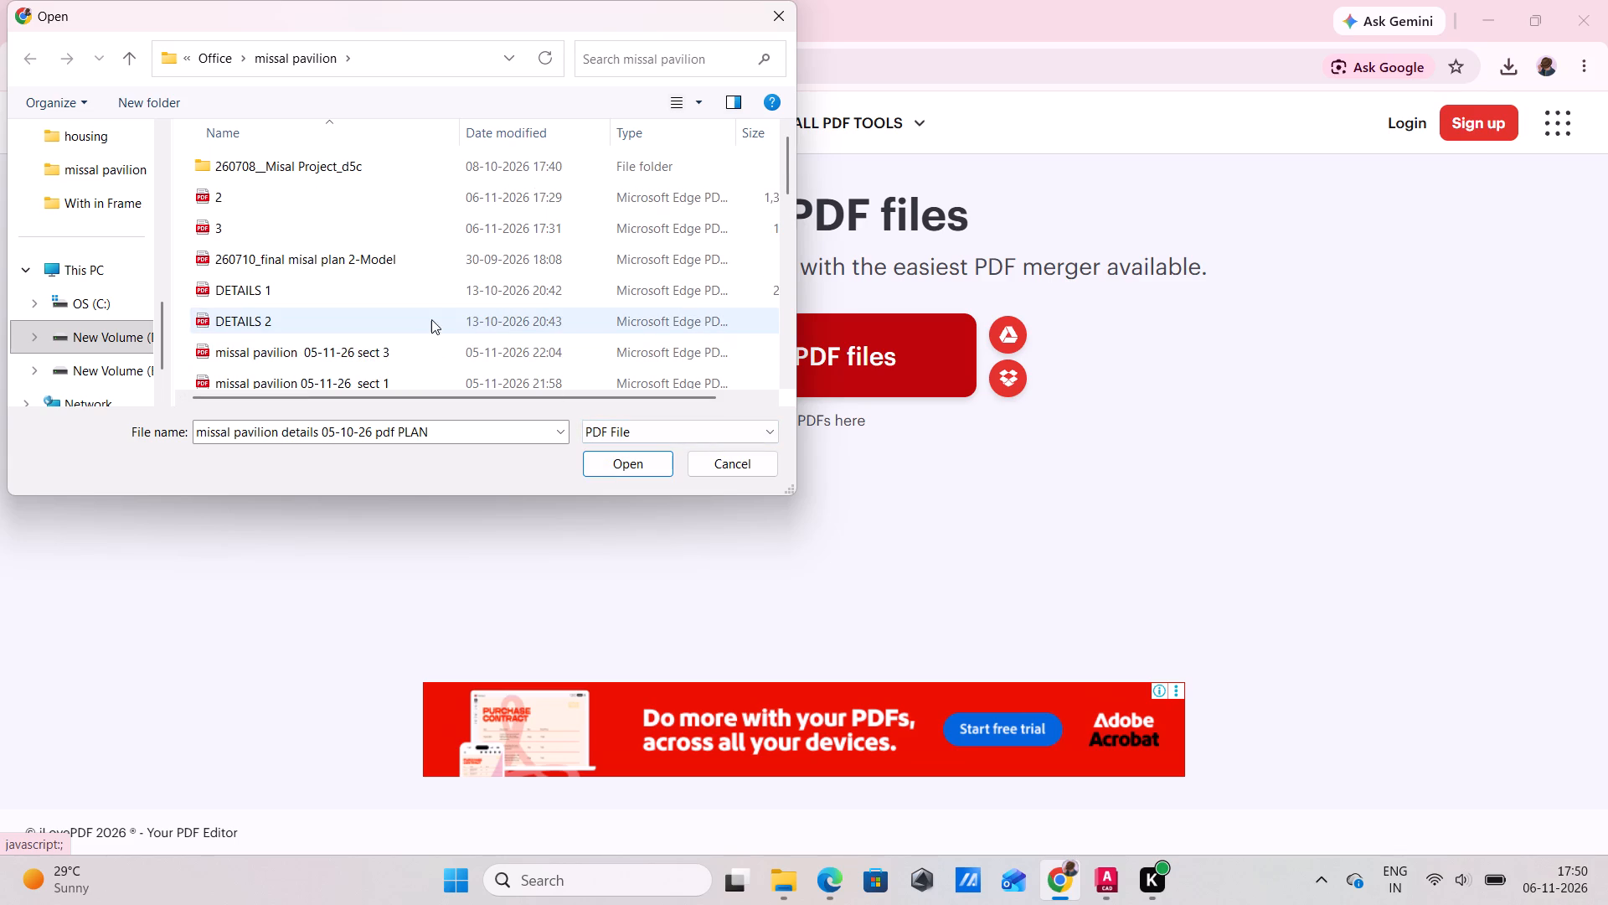
{"action": "scroll", "coordinate": [405, 295], "scroll_direction": "up", "scroll_amount": 1}
{"action": "scroll", "coordinate": [51, 239], "scroll_direction": "up", "scroll_amount": 3}
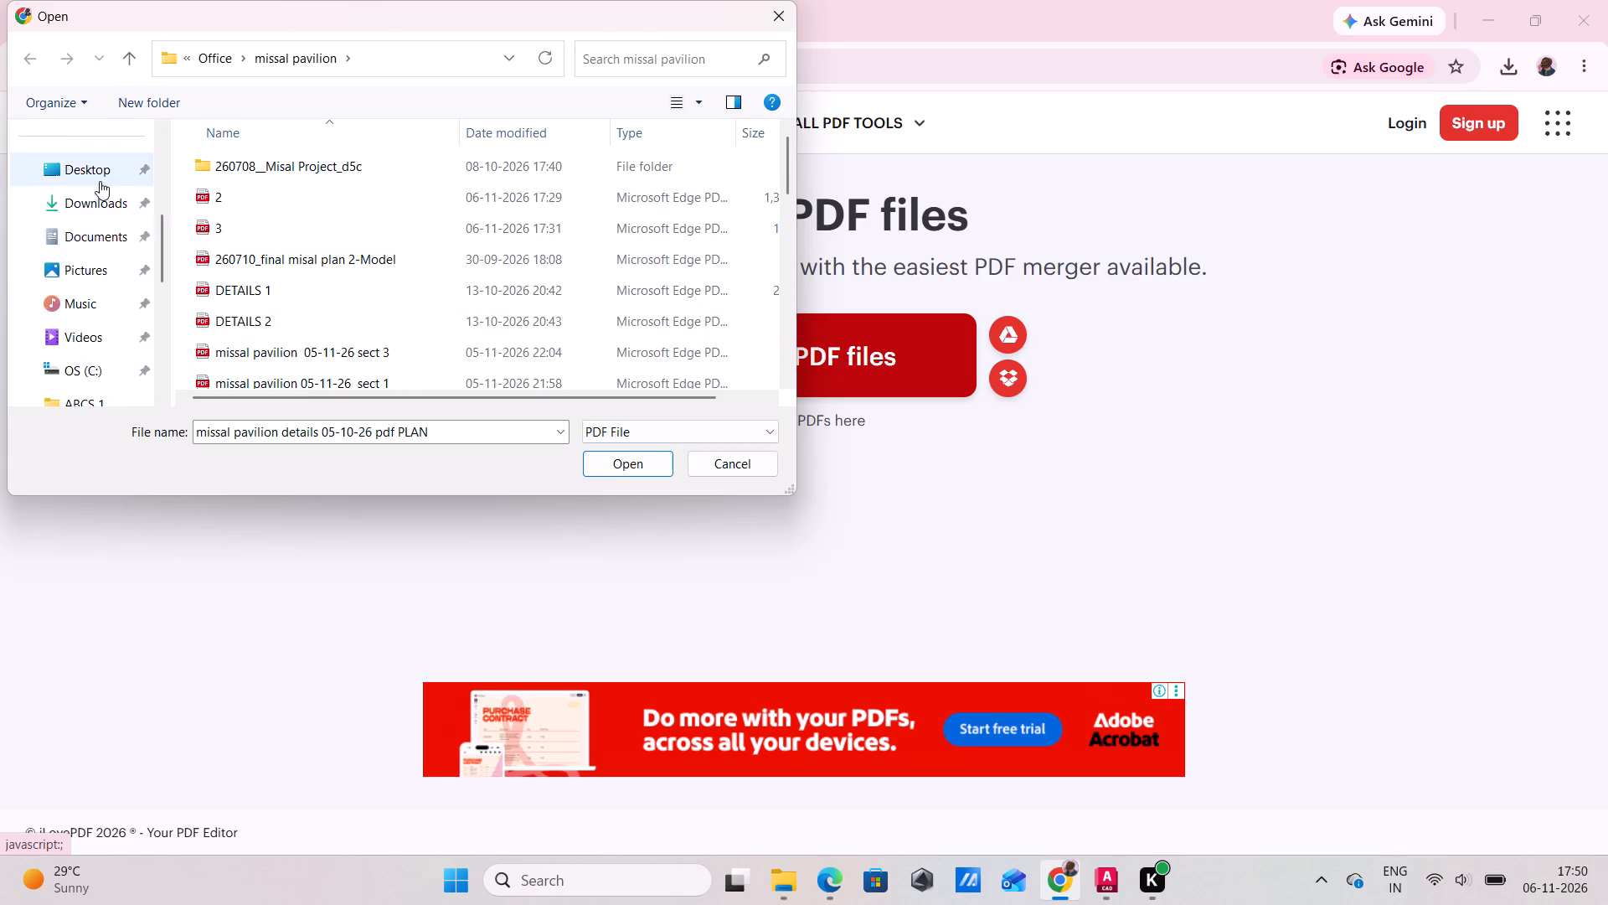
{"action": "scroll", "coordinate": [100, 178], "scroll_direction": "up", "scroll_amount": 4}
{"action": "left_click", "coordinate": [94, 143]}
{"action": "scroll", "coordinate": [310, 241], "scroll_direction": "down", "scroll_amount": 3}
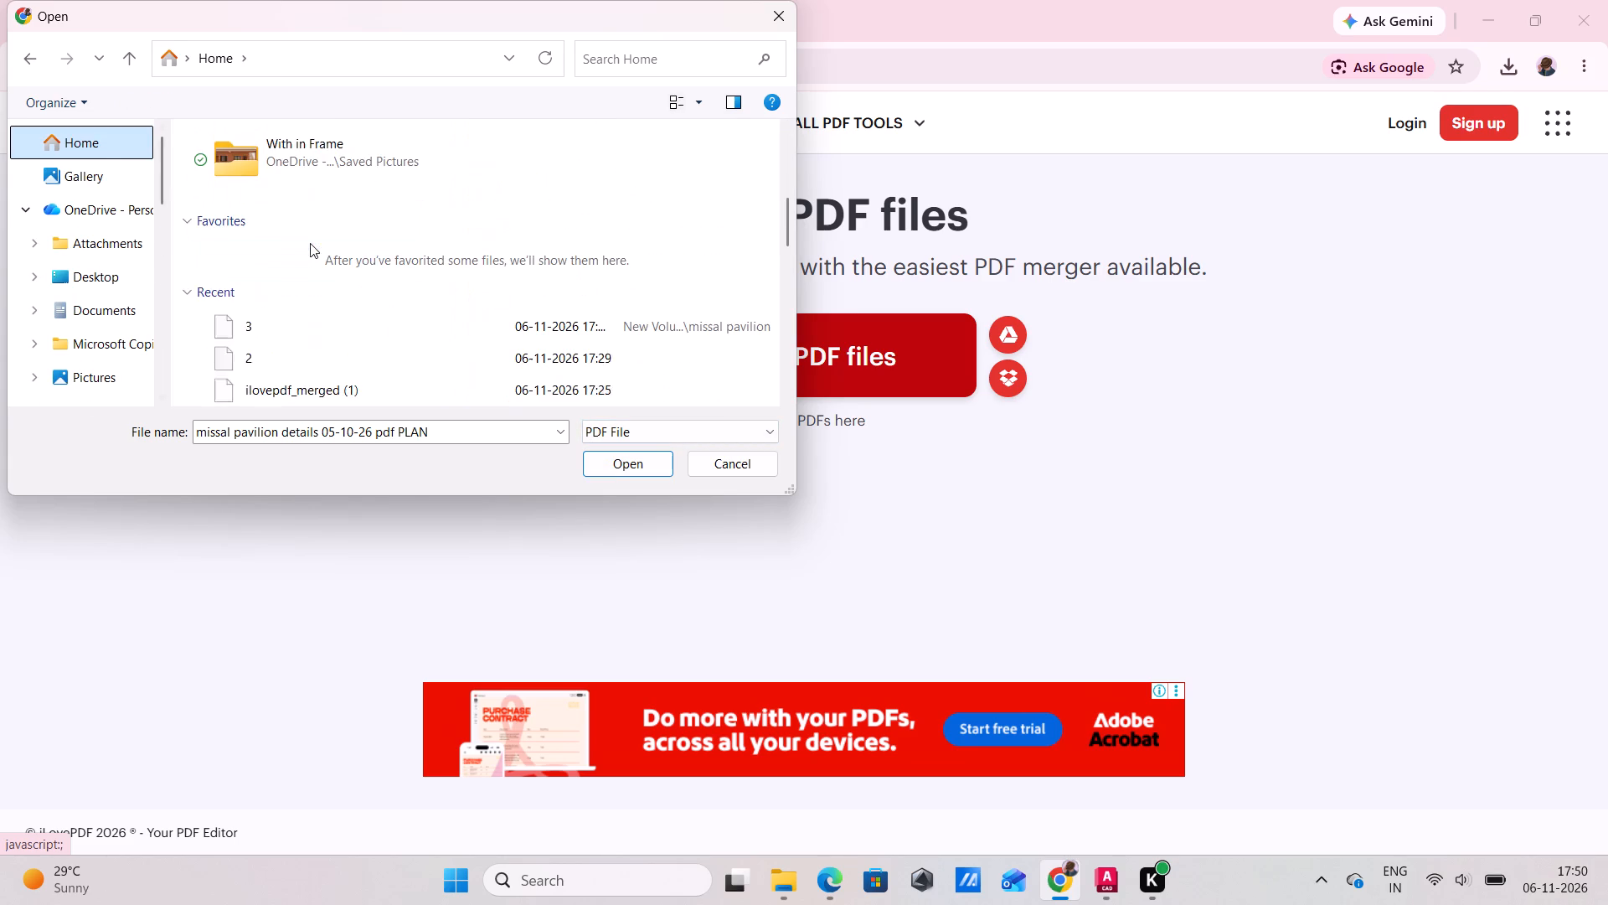
{"action": "scroll", "coordinate": [311, 259], "scroll_direction": "down", "scroll_amount": 1}
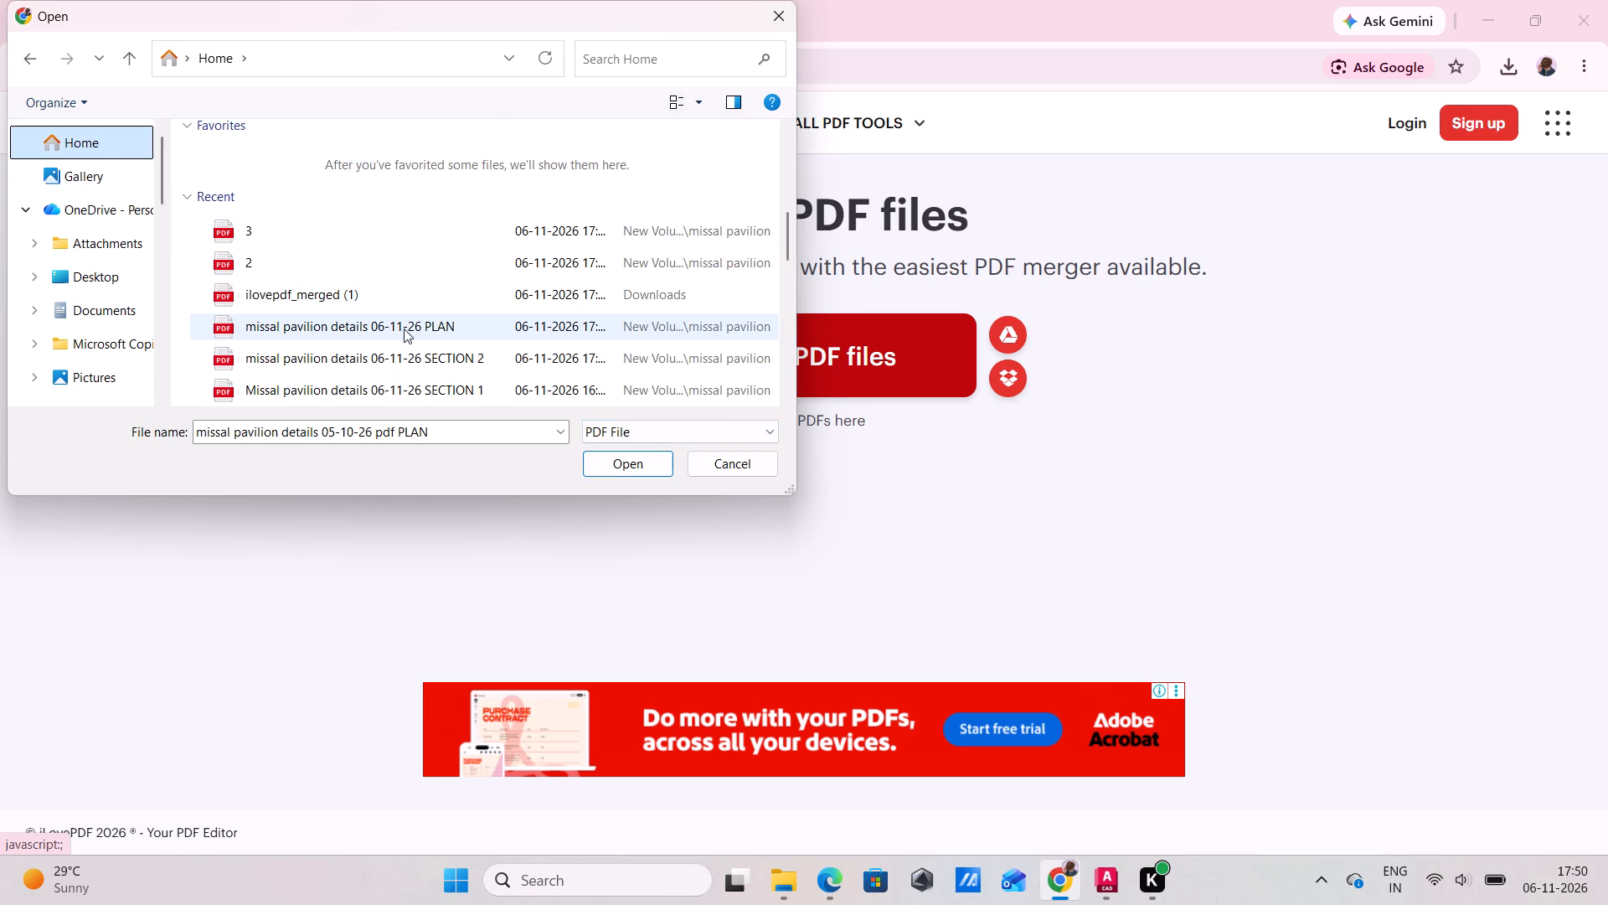
{"action": "left_click", "coordinate": [404, 328]}
{"action": "left_click", "coordinate": [616, 458]}
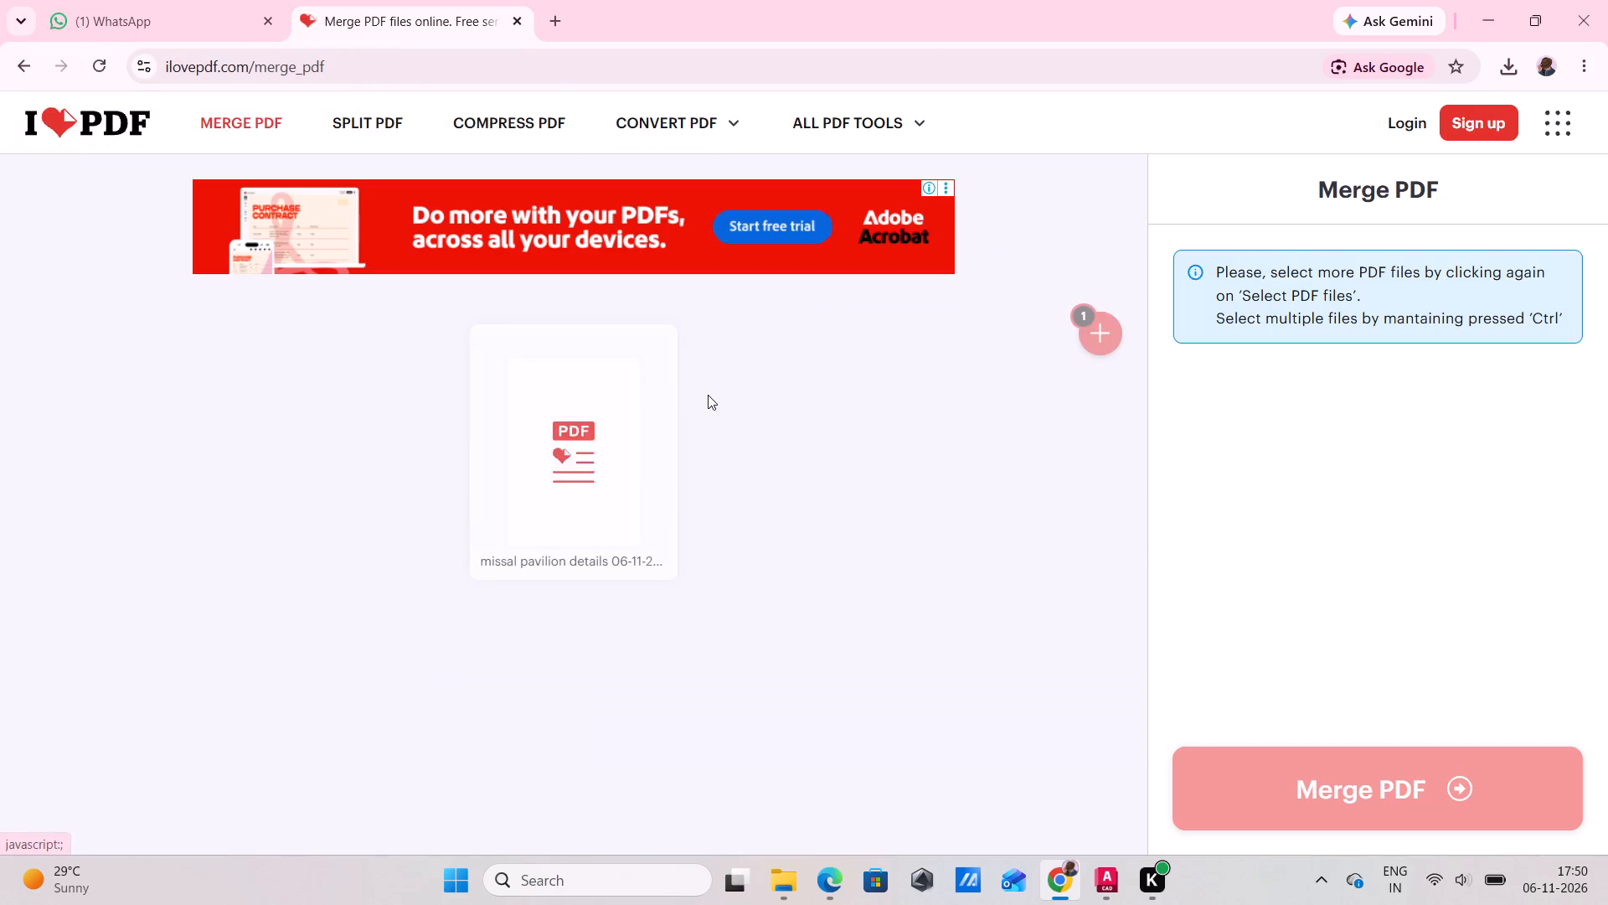
Add the PDF named 2 from the missal pavilion folder to the merge list.
{"action": "left_click", "coordinate": [1097, 334]}
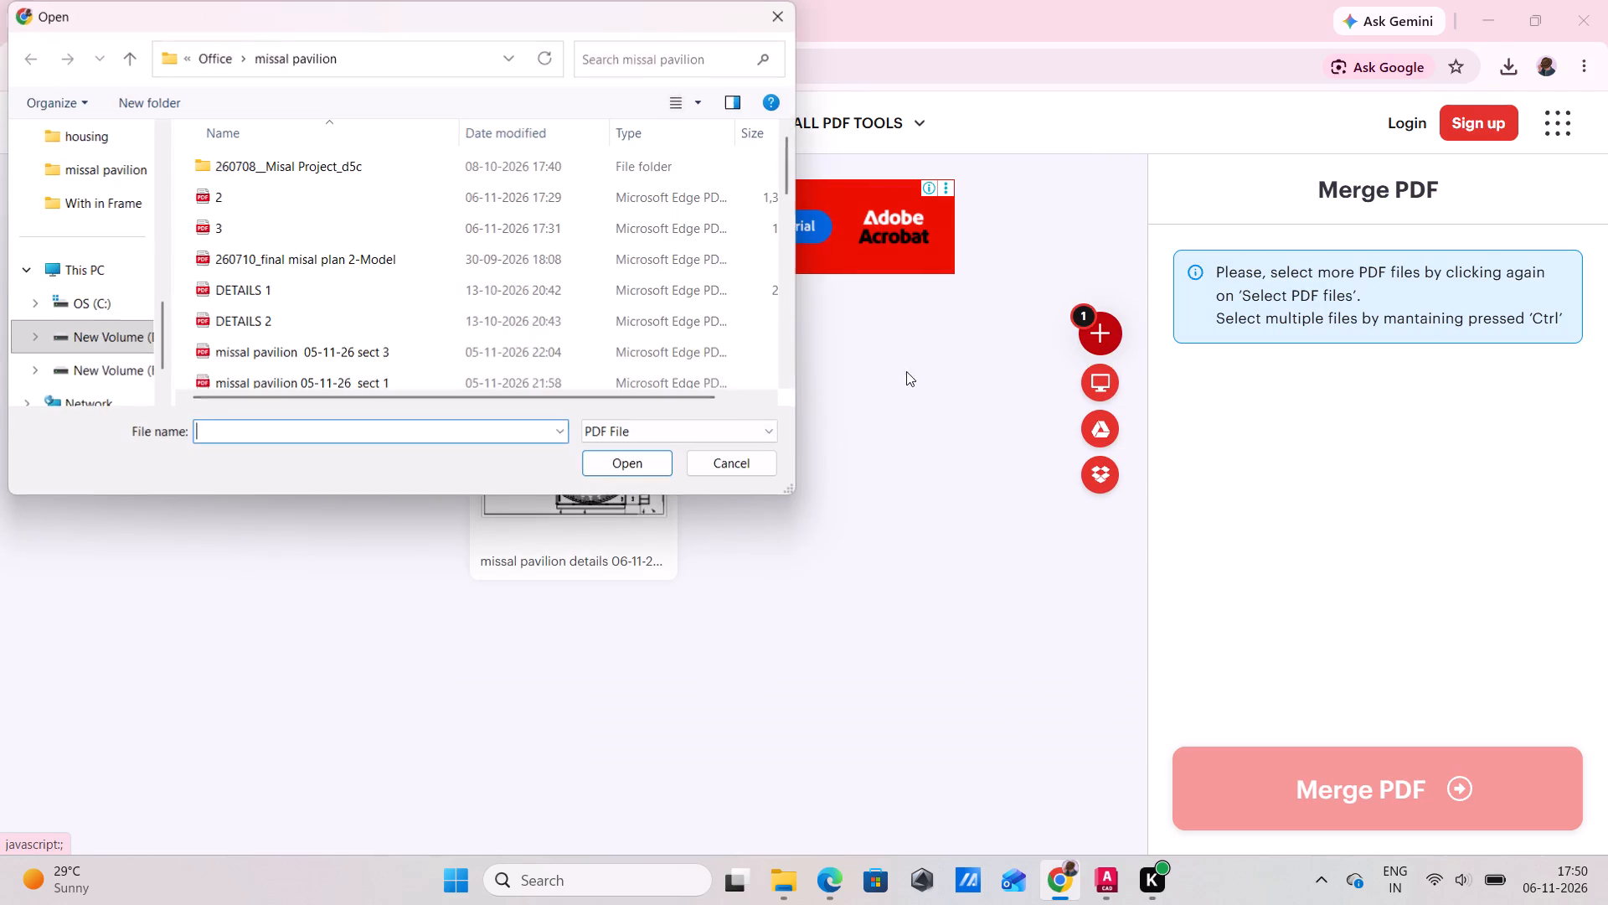
{"action": "left_click", "coordinate": [258, 194]}
{"action": "left_click", "coordinate": [611, 468]}
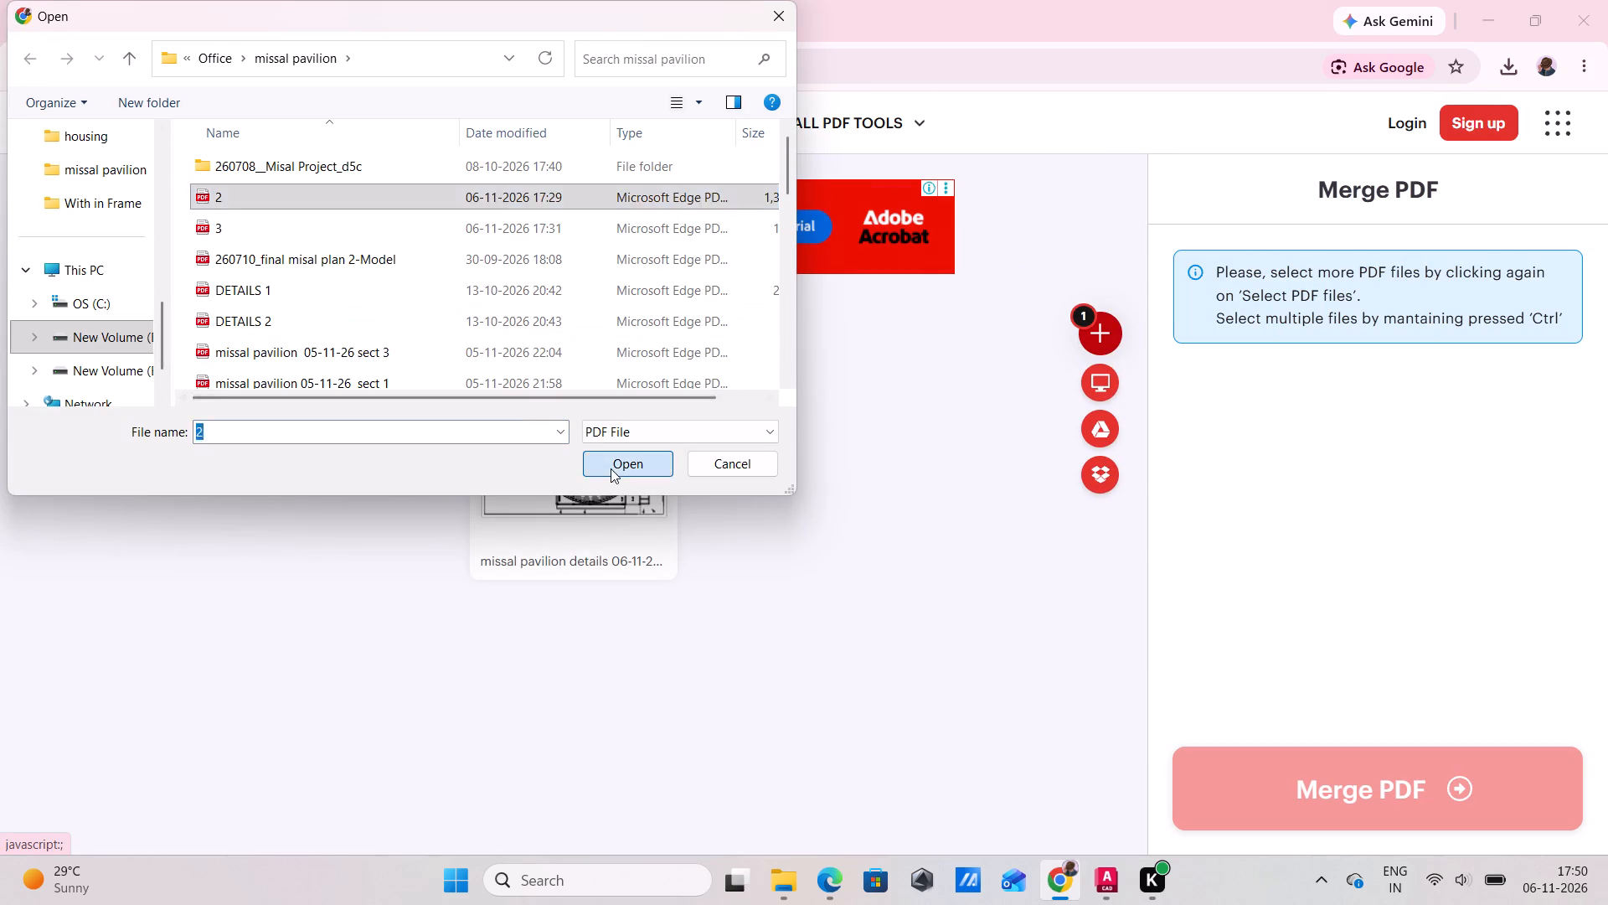
Add the PDF named 3 from the missal pavilion folder to the merge list.
{"action": "left_click_drag", "start_coordinate": [1086, 335], "coordinate": [1096, 335]}
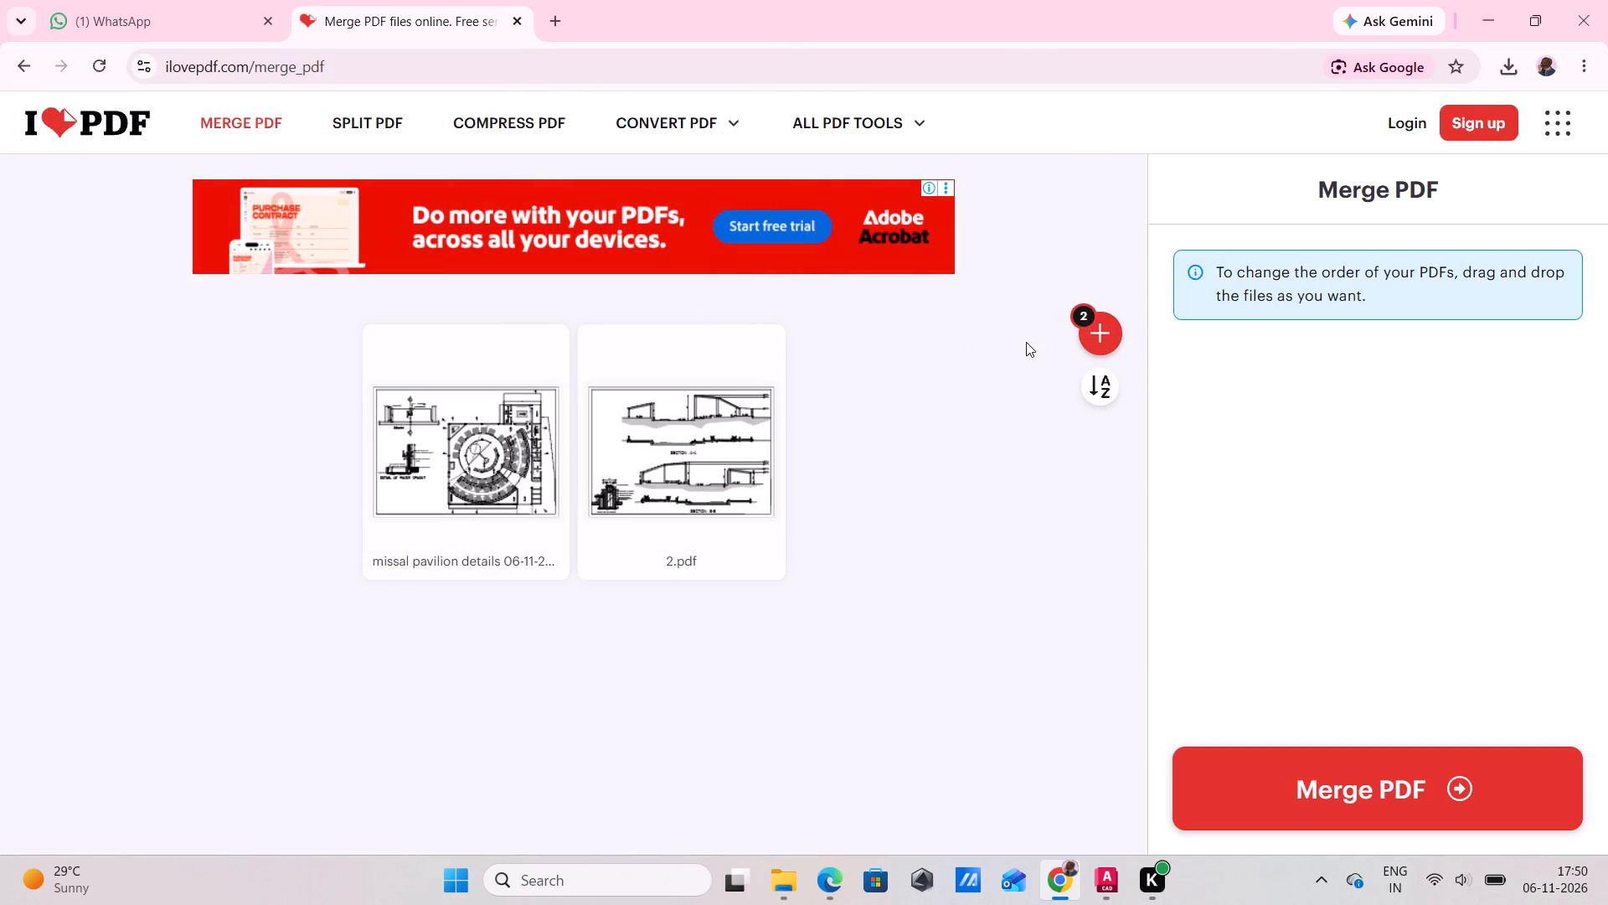
{"action": "left_click", "coordinate": [1104, 341]}
{"action": "left_click", "coordinate": [334, 218]}
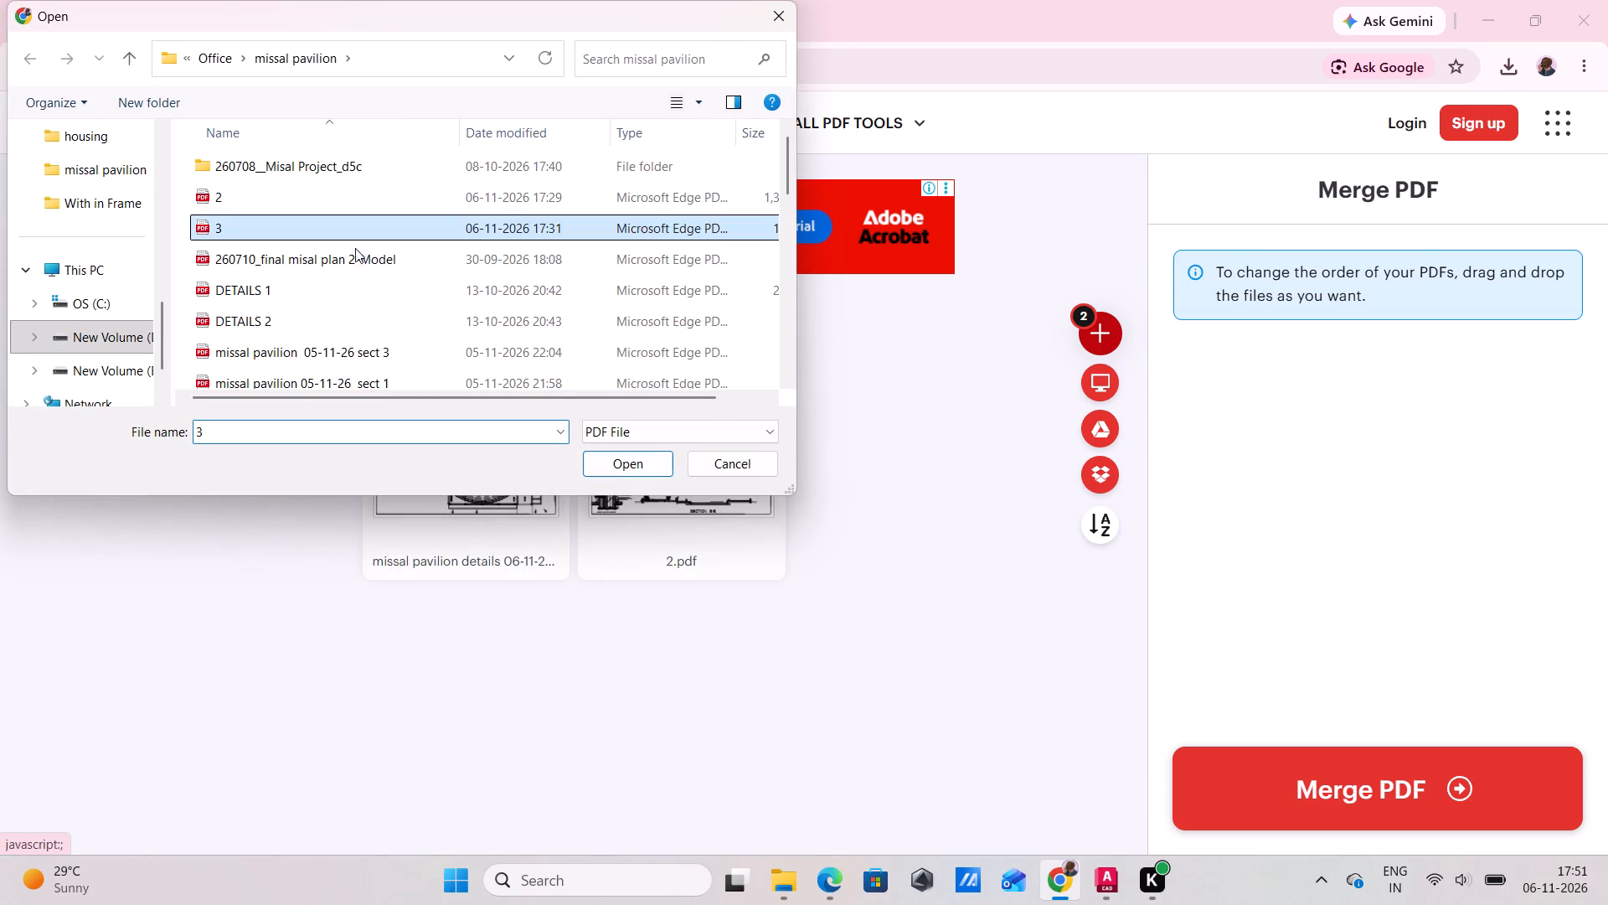
Load the selected PDF named 3 into the merge list as the third file.
{"action": "left_click", "coordinate": [613, 465]}
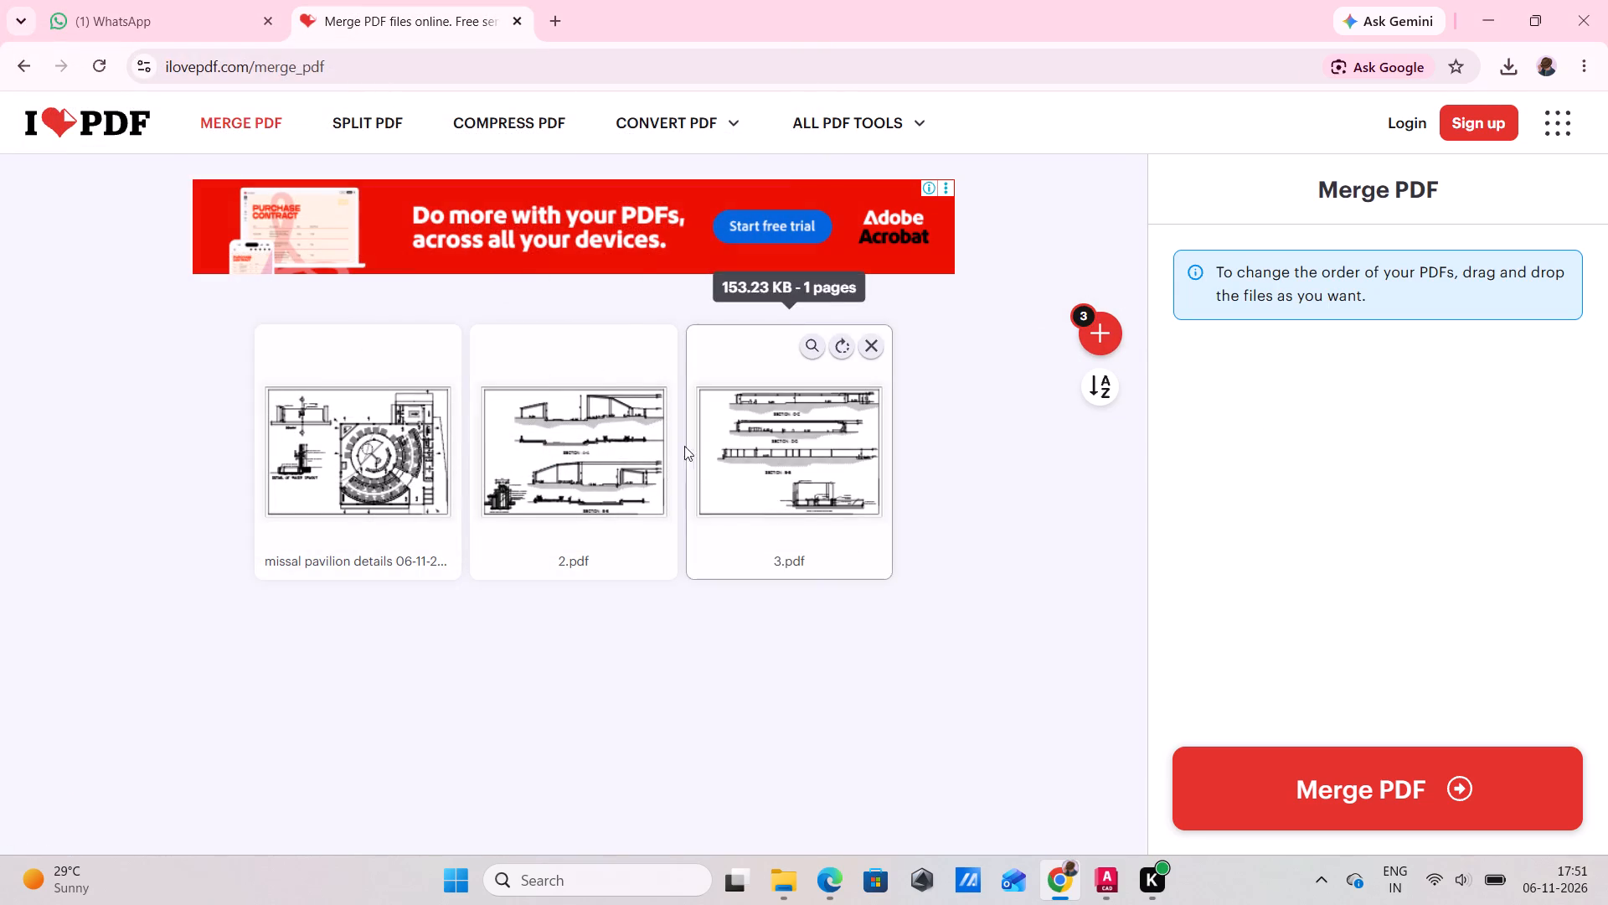
Merge the missal pavilion plan PDF with PDFs 2 and 3, and download the merged PDF.
{"action": "left_click", "coordinate": [1467, 804]}
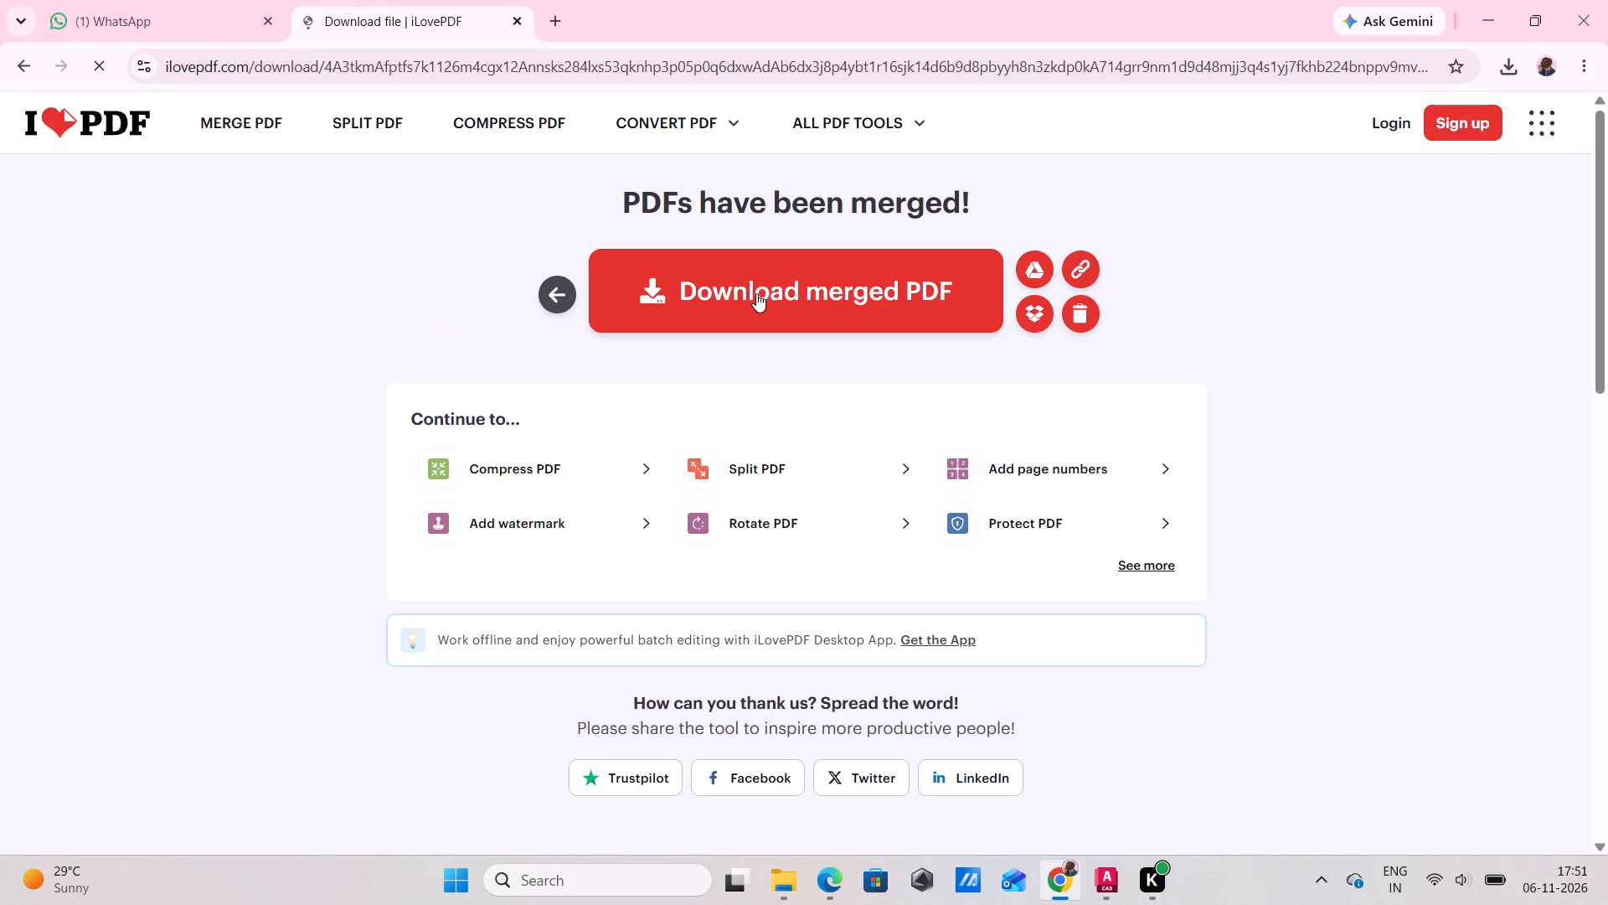
{"action": "left_click", "coordinate": [710, 268]}
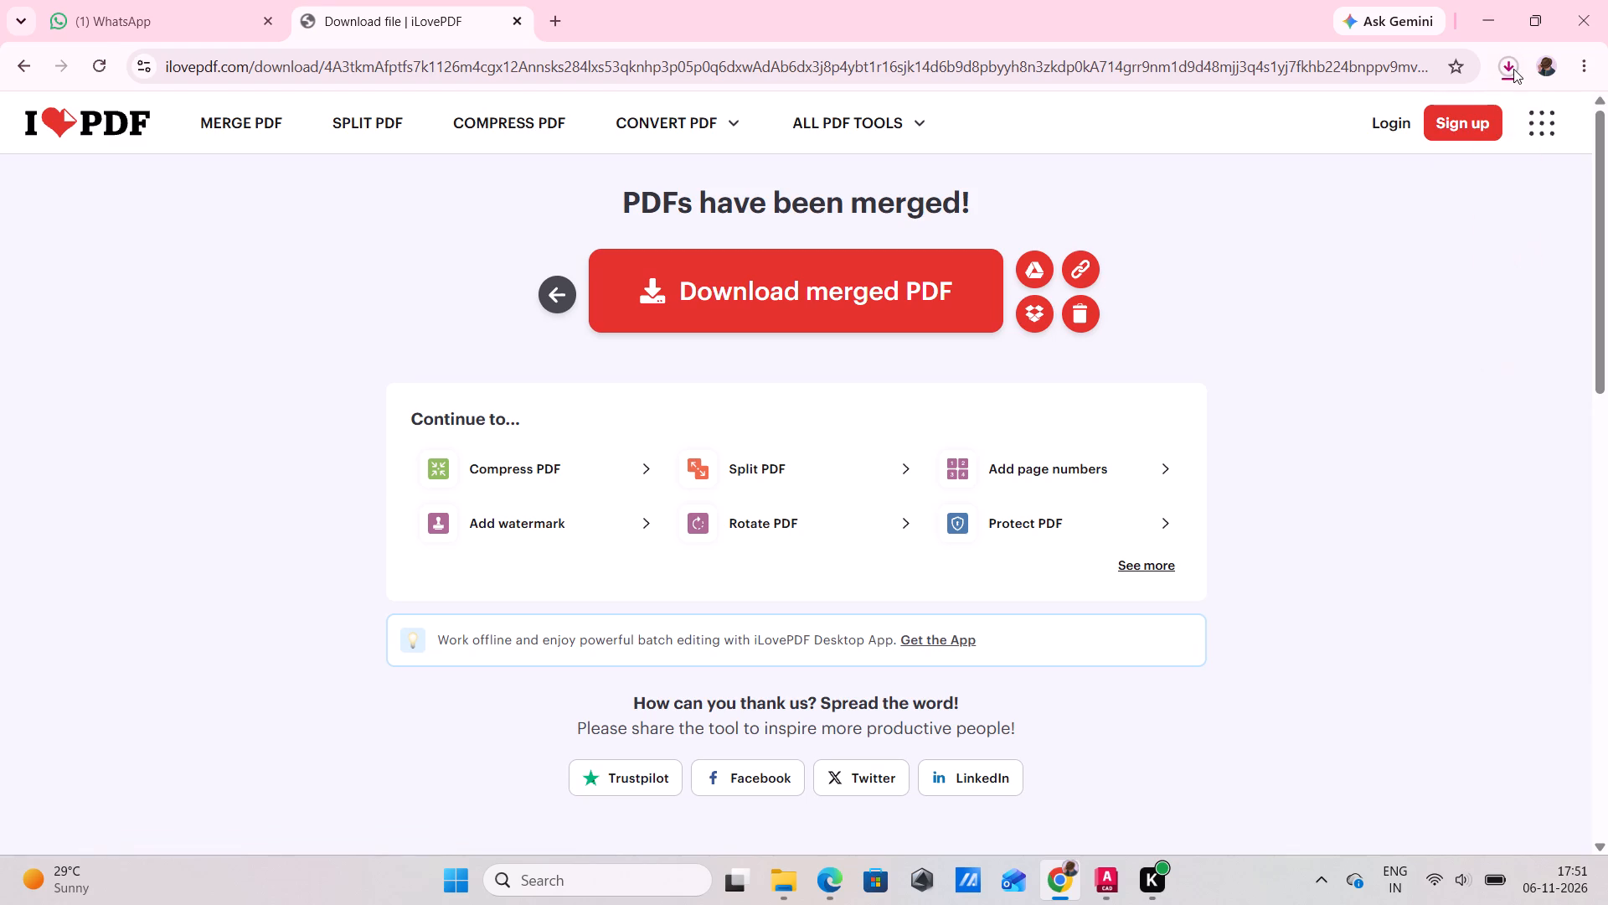
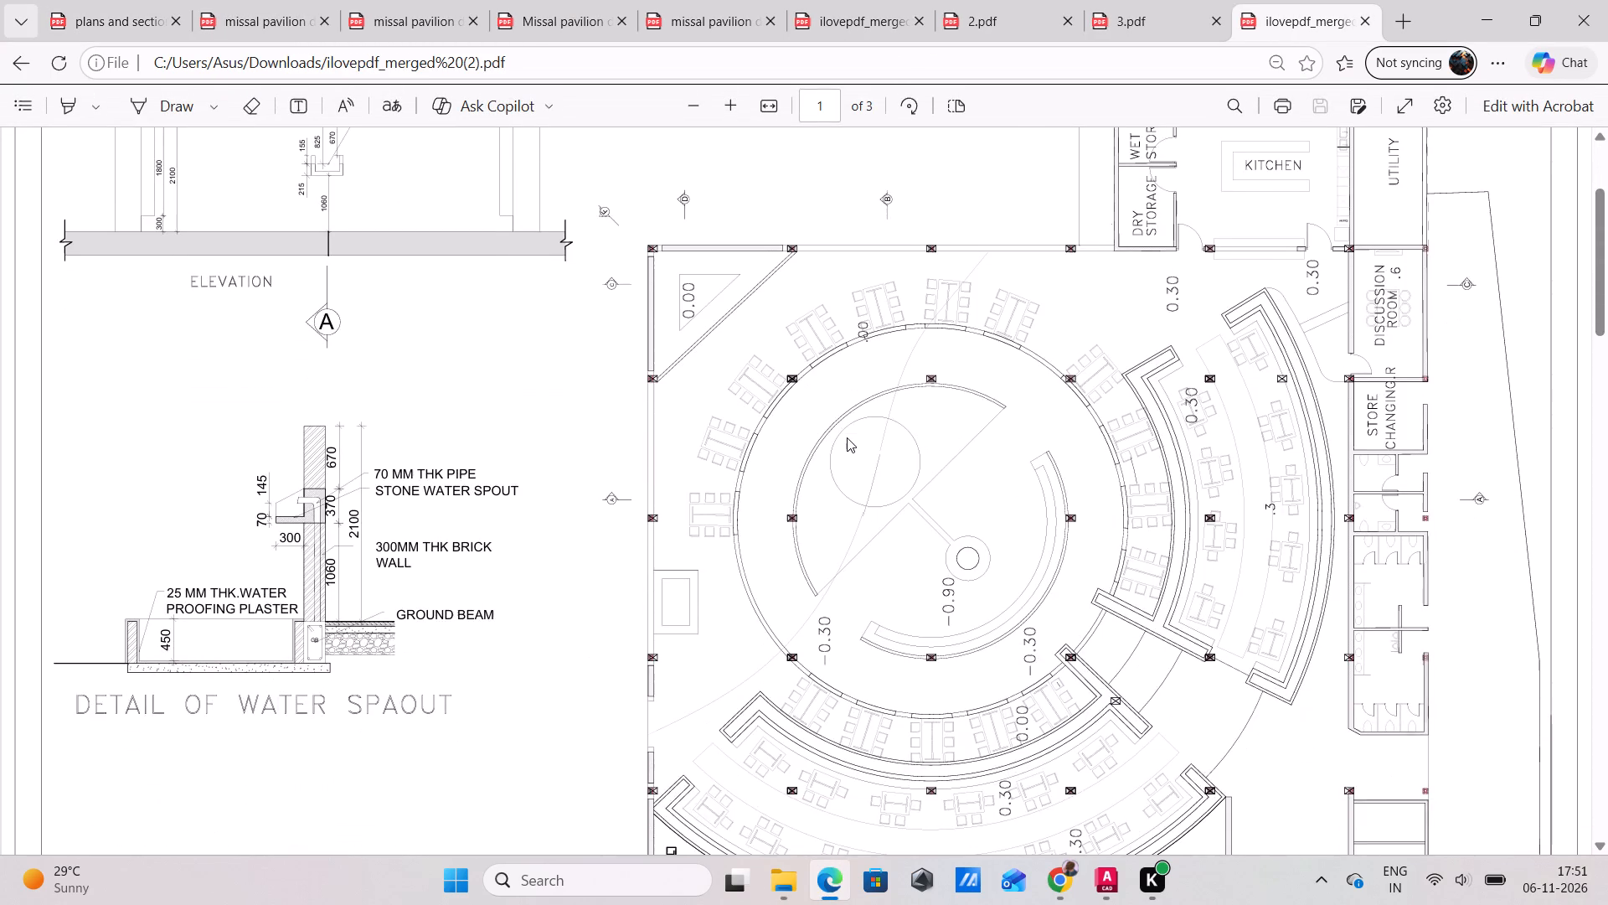
Review all three pages of the merged PDF, checking the plan, sections A-A to E-E and the planter and water feature details.
{"action": "scroll", "coordinate": [824, 442], "scroll_direction": "down", "scroll_amount": 3, "text": "ctrl"}
{"action": "scroll", "coordinate": [821, 445], "scroll_direction": "down", "scroll_amount": 8}
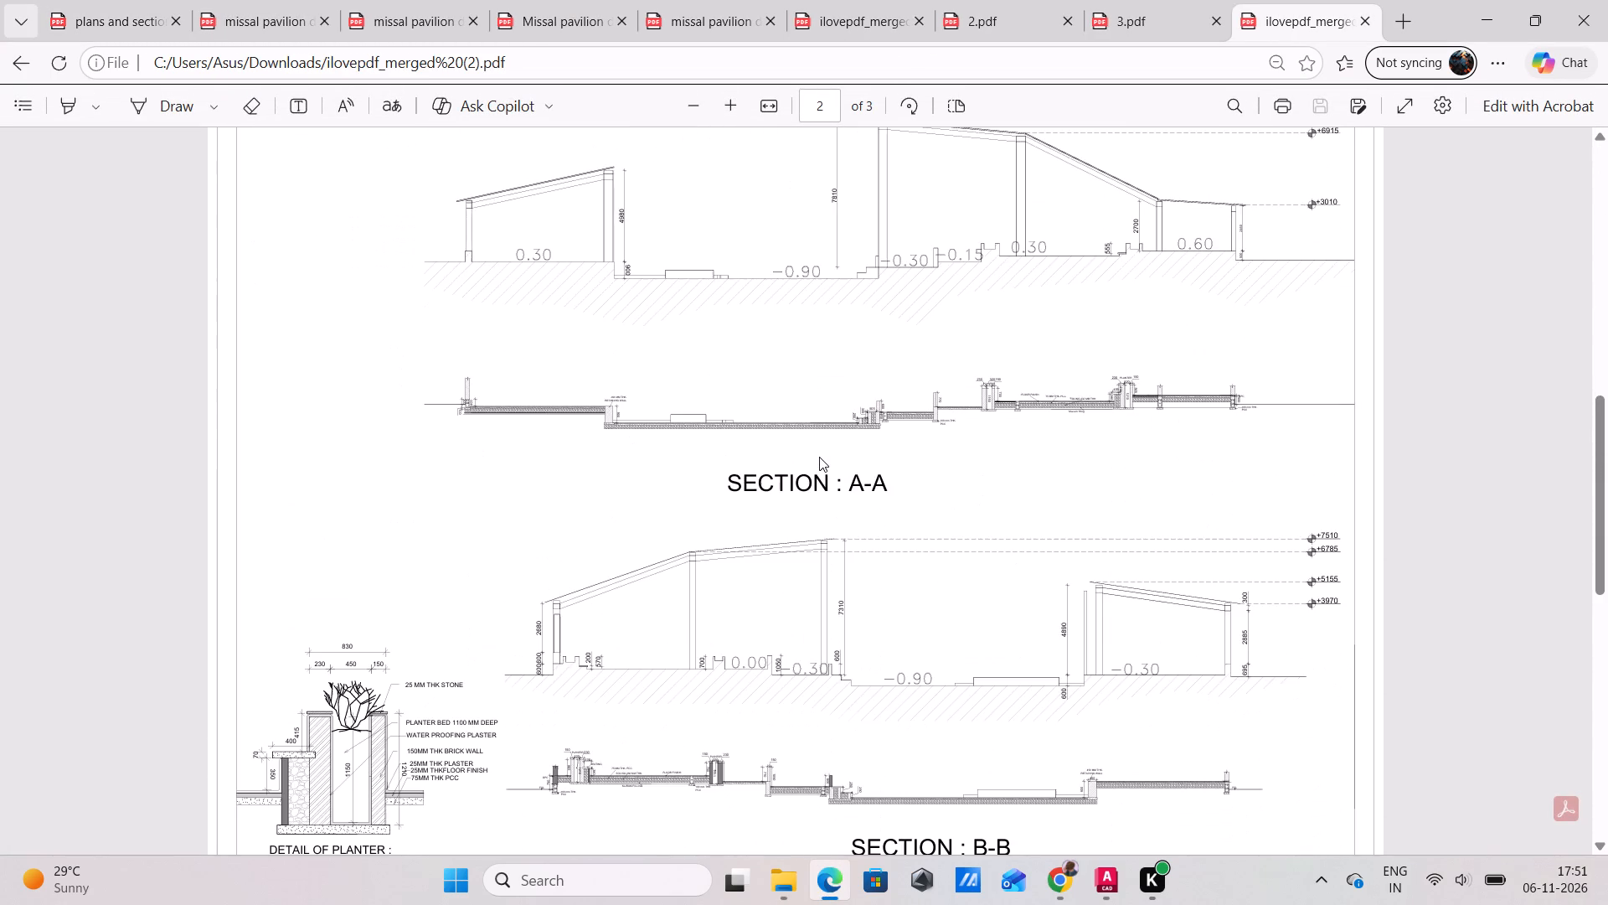
{"action": "scroll", "coordinate": [819, 457], "scroll_direction": "down", "scroll_amount": 8}
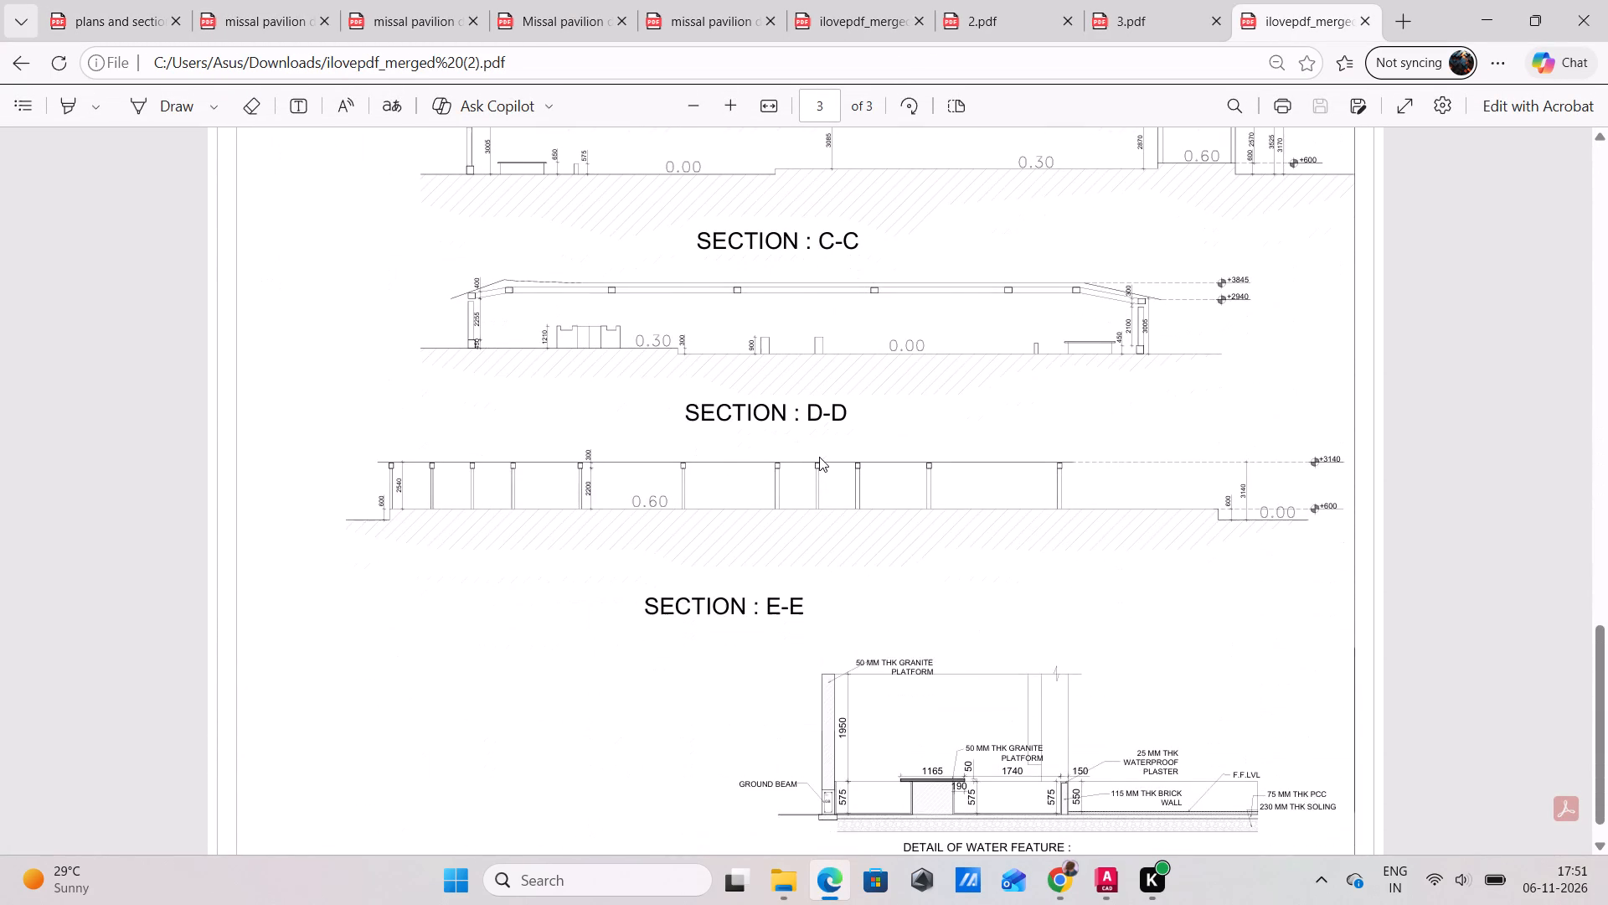
{"action": "scroll", "coordinate": [819, 457], "scroll_direction": "down", "scroll_amount": 3}
{"action": "scroll", "coordinate": [819, 457], "scroll_direction": "down", "scroll_amount": 2, "text": "ctrl"}
{"action": "scroll", "coordinate": [837, 475], "scroll_direction": "up", "scroll_amount": 2}
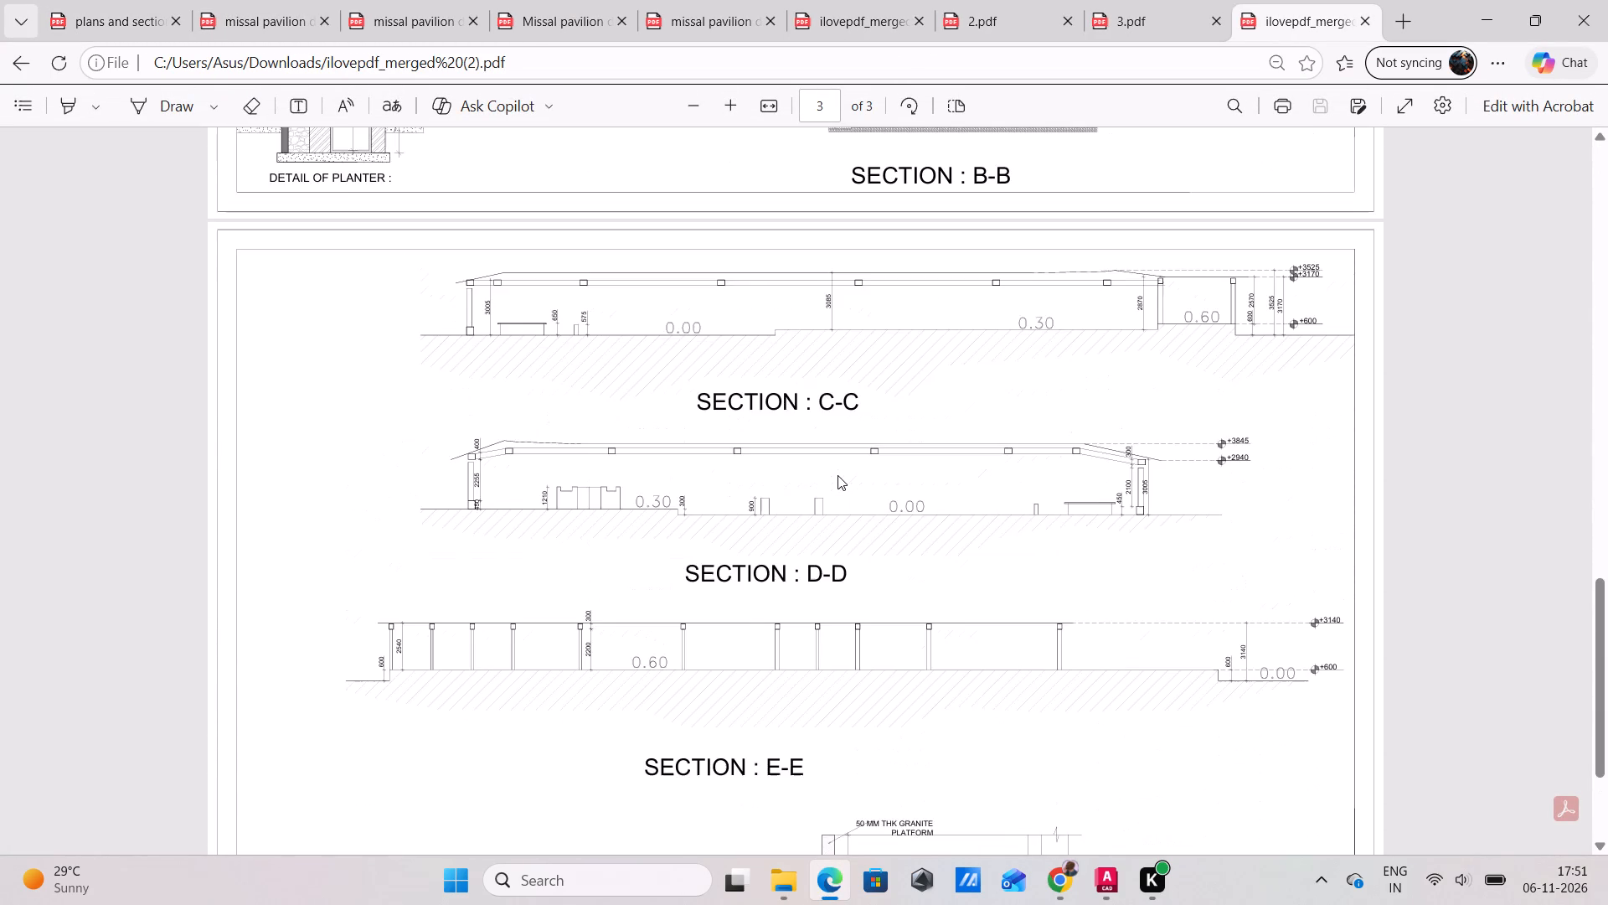
{"action": "scroll", "coordinate": [837, 475], "scroll_direction": "up", "scroll_amount": 8}
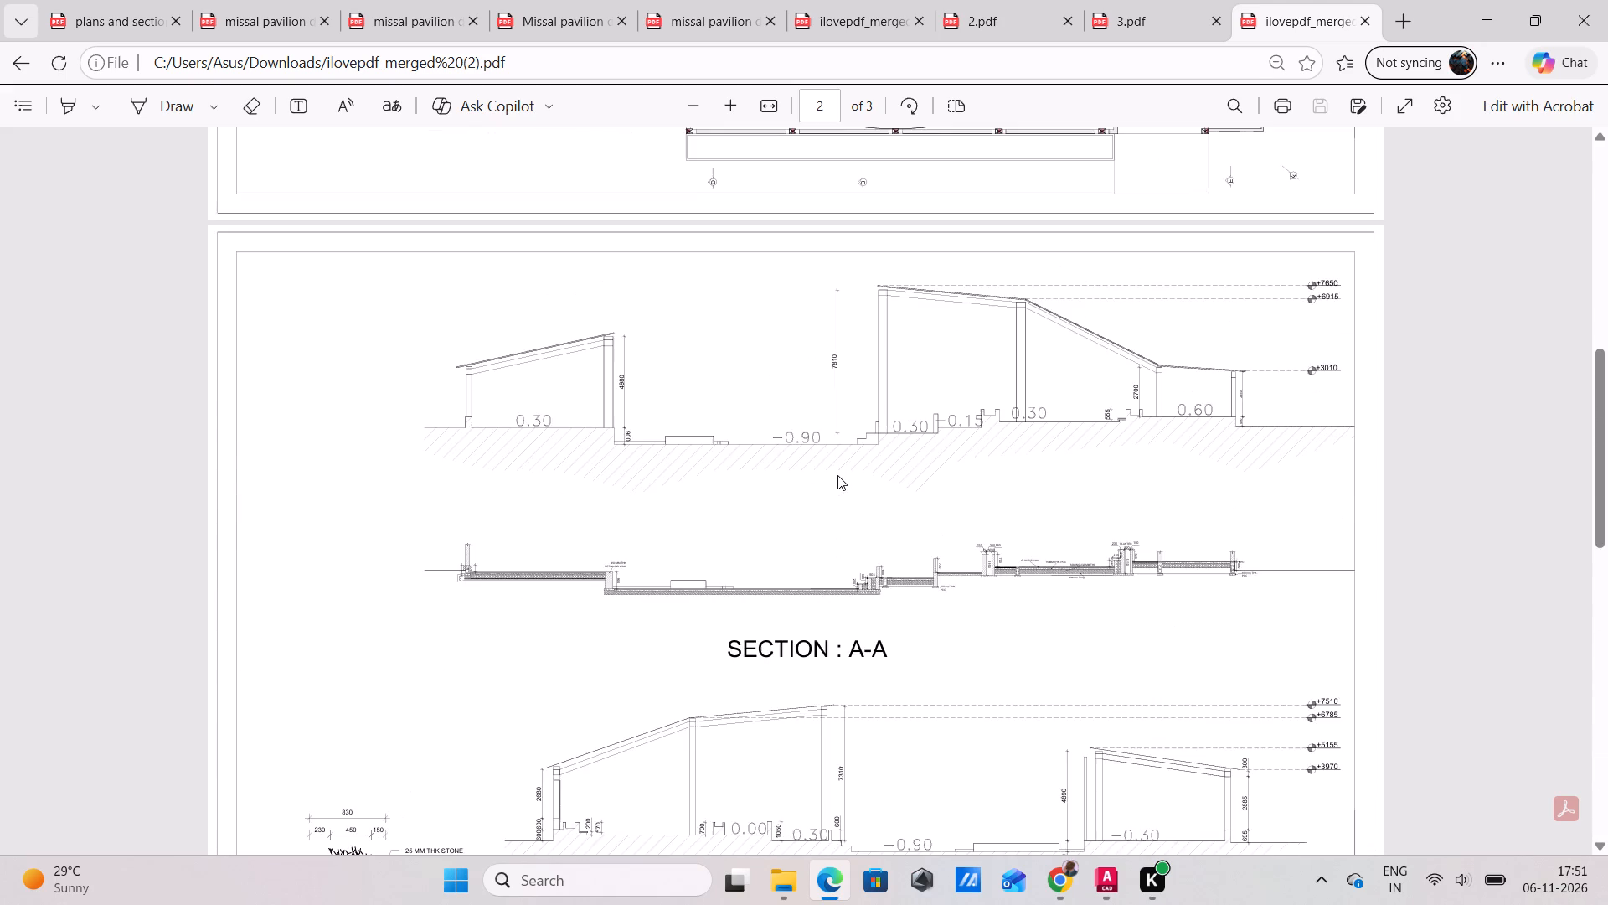
{"action": "scroll", "coordinate": [837, 479], "scroll_direction": "down", "scroll_amount": 14}
{"action": "scroll", "coordinate": [834, 490], "scroll_direction": "up", "scroll_amount": 8}
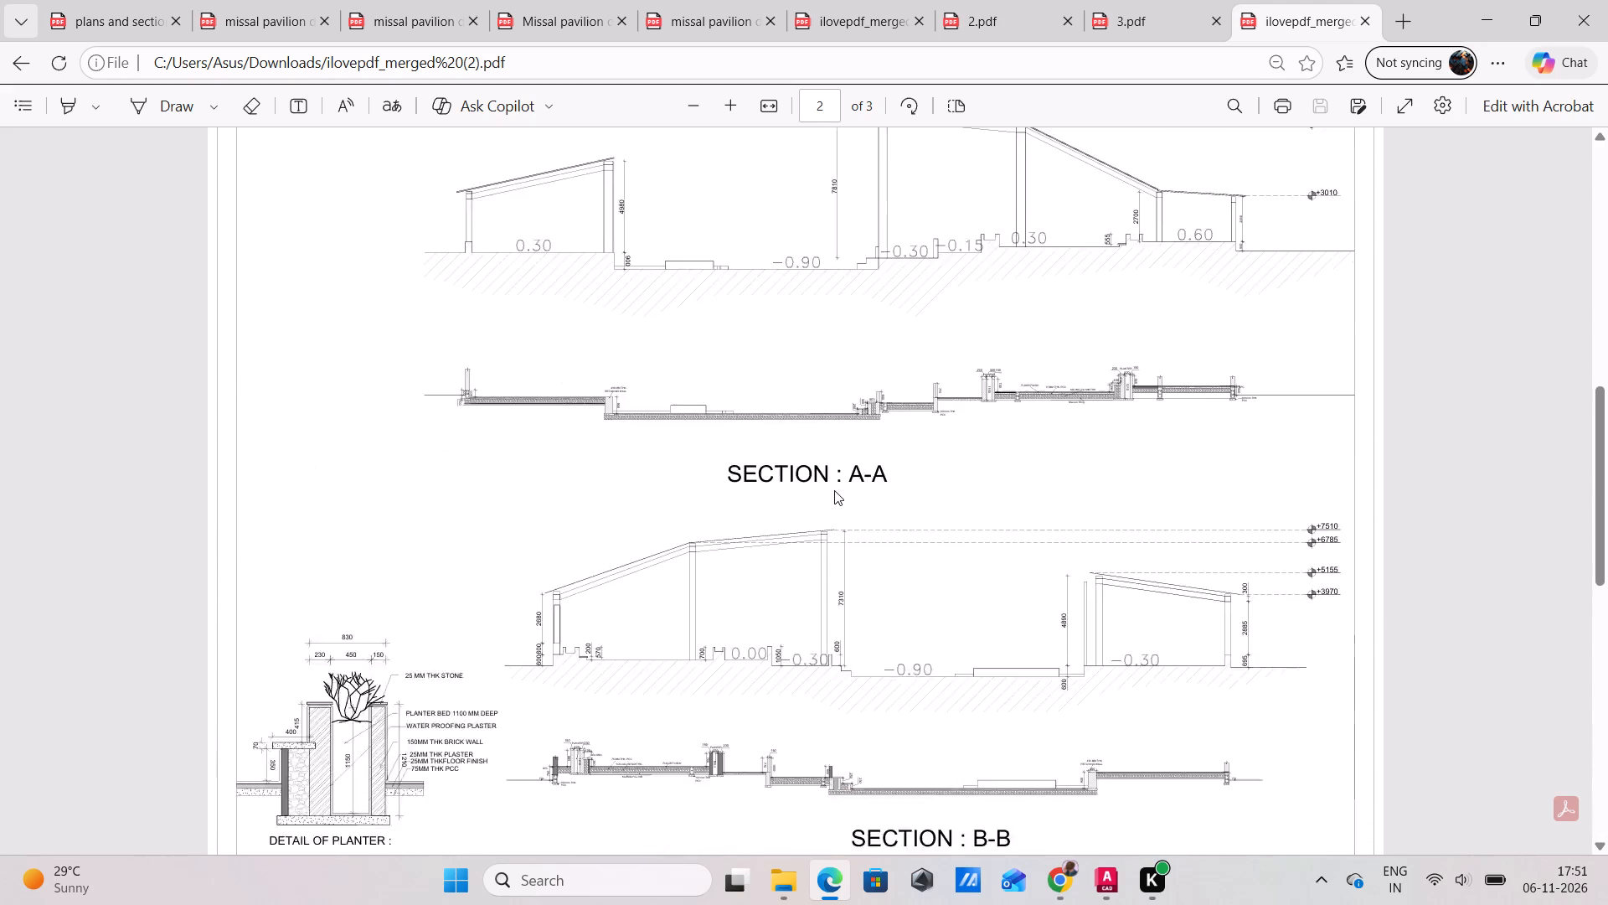
{"action": "scroll", "coordinate": [834, 490], "scroll_direction": "up", "scroll_amount": 12}
{"action": "scroll", "coordinate": [833, 492], "scroll_direction": "down", "scroll_amount": 12}
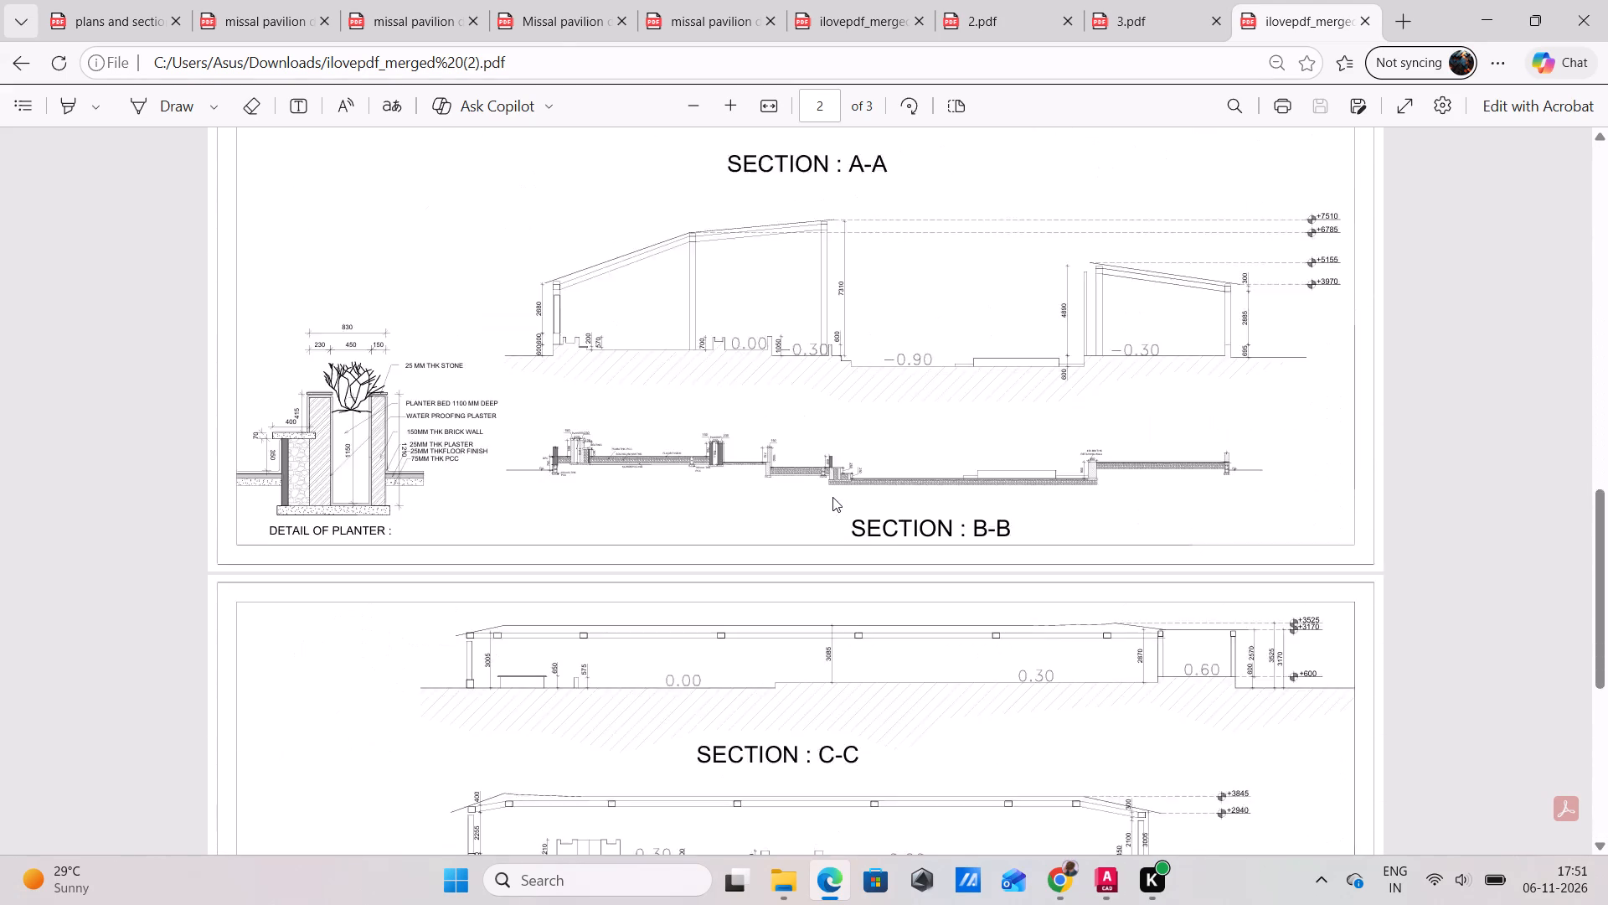
{"action": "scroll", "coordinate": [832, 497], "scroll_direction": "down", "scroll_amount": 10}
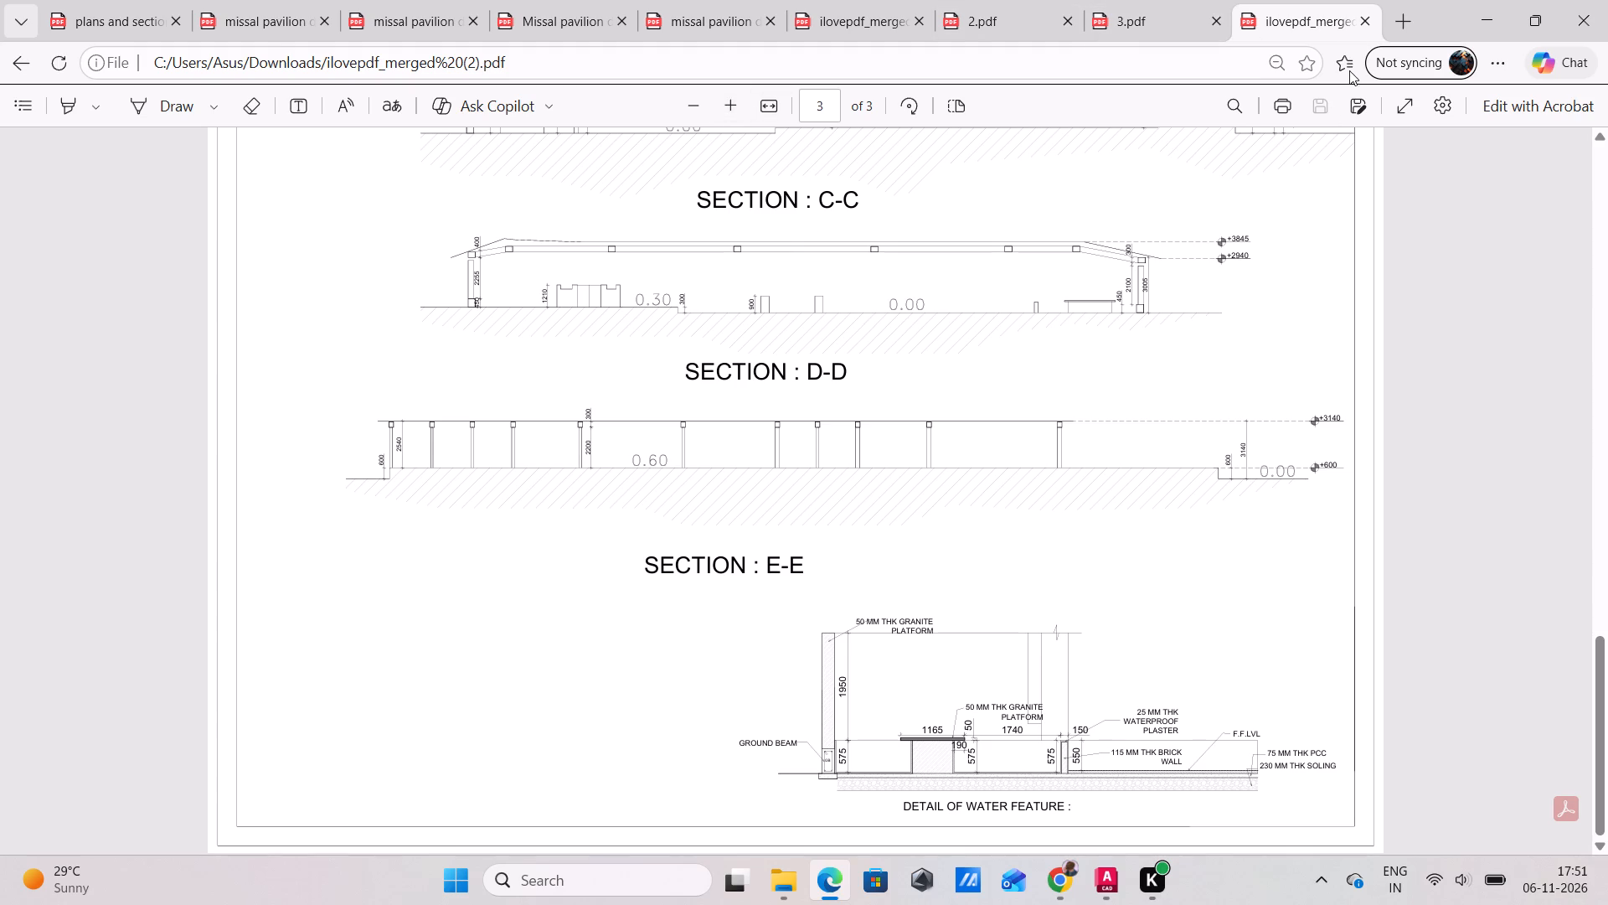
In the Downloads folder in File Explorer, rename the merged PDF ilovepdf_merged (2) as MISSAL PLAN SECTION.
{"action": "left_click", "coordinate": [786, 884]}
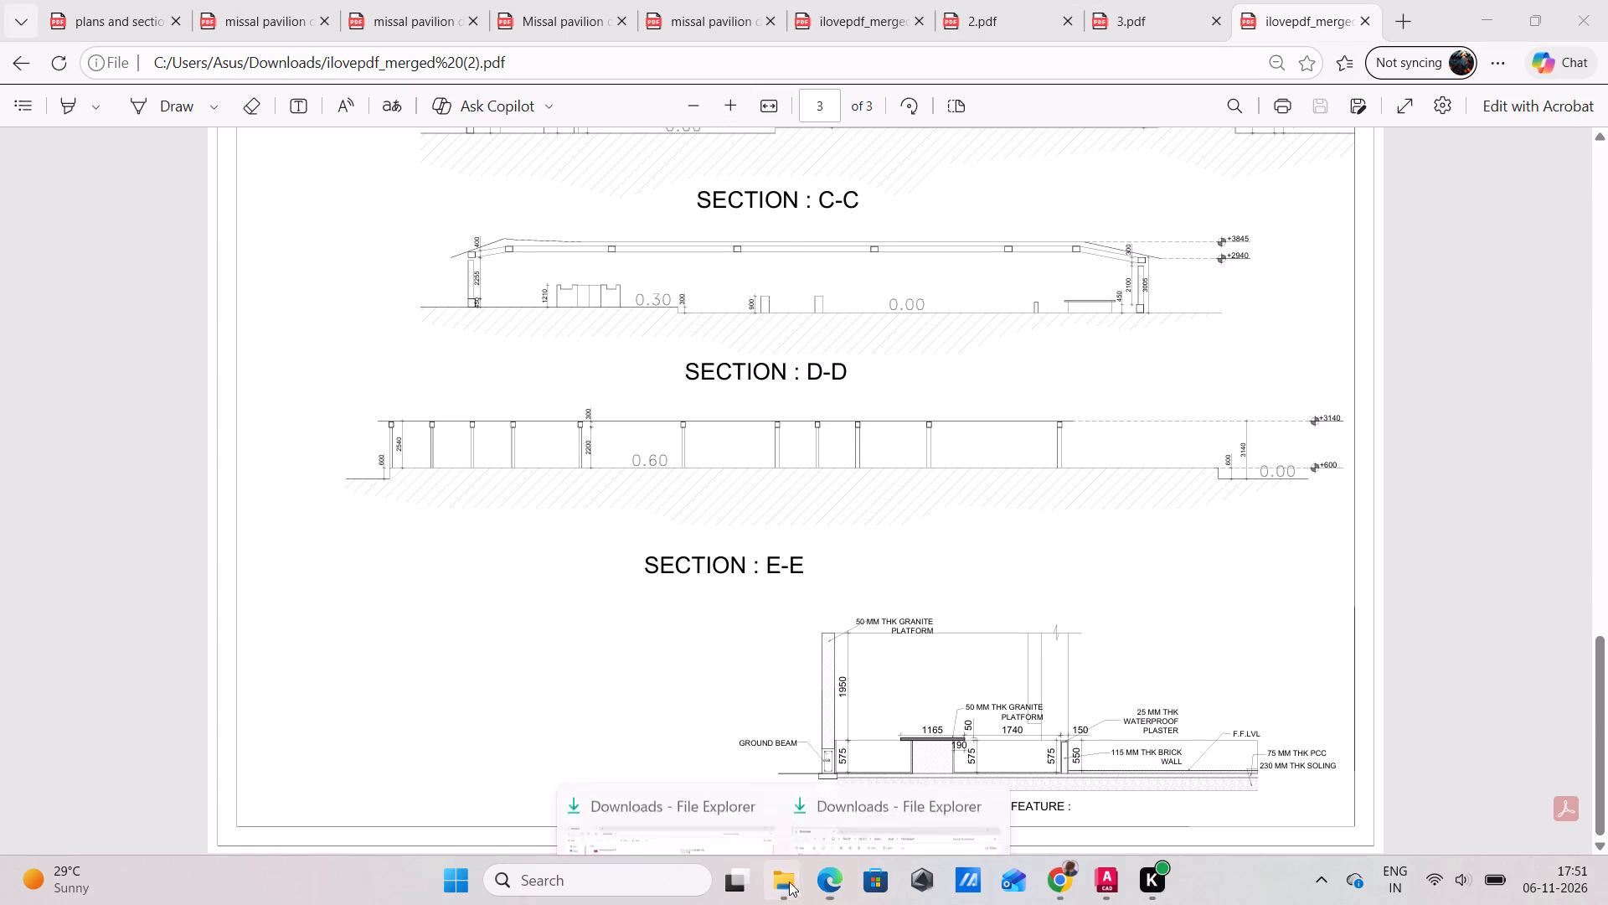
{"action": "left_click", "coordinate": [851, 779]}
{"action": "right_click_drag", "start_coordinate": [675, 404], "coordinate": [673, 414]}
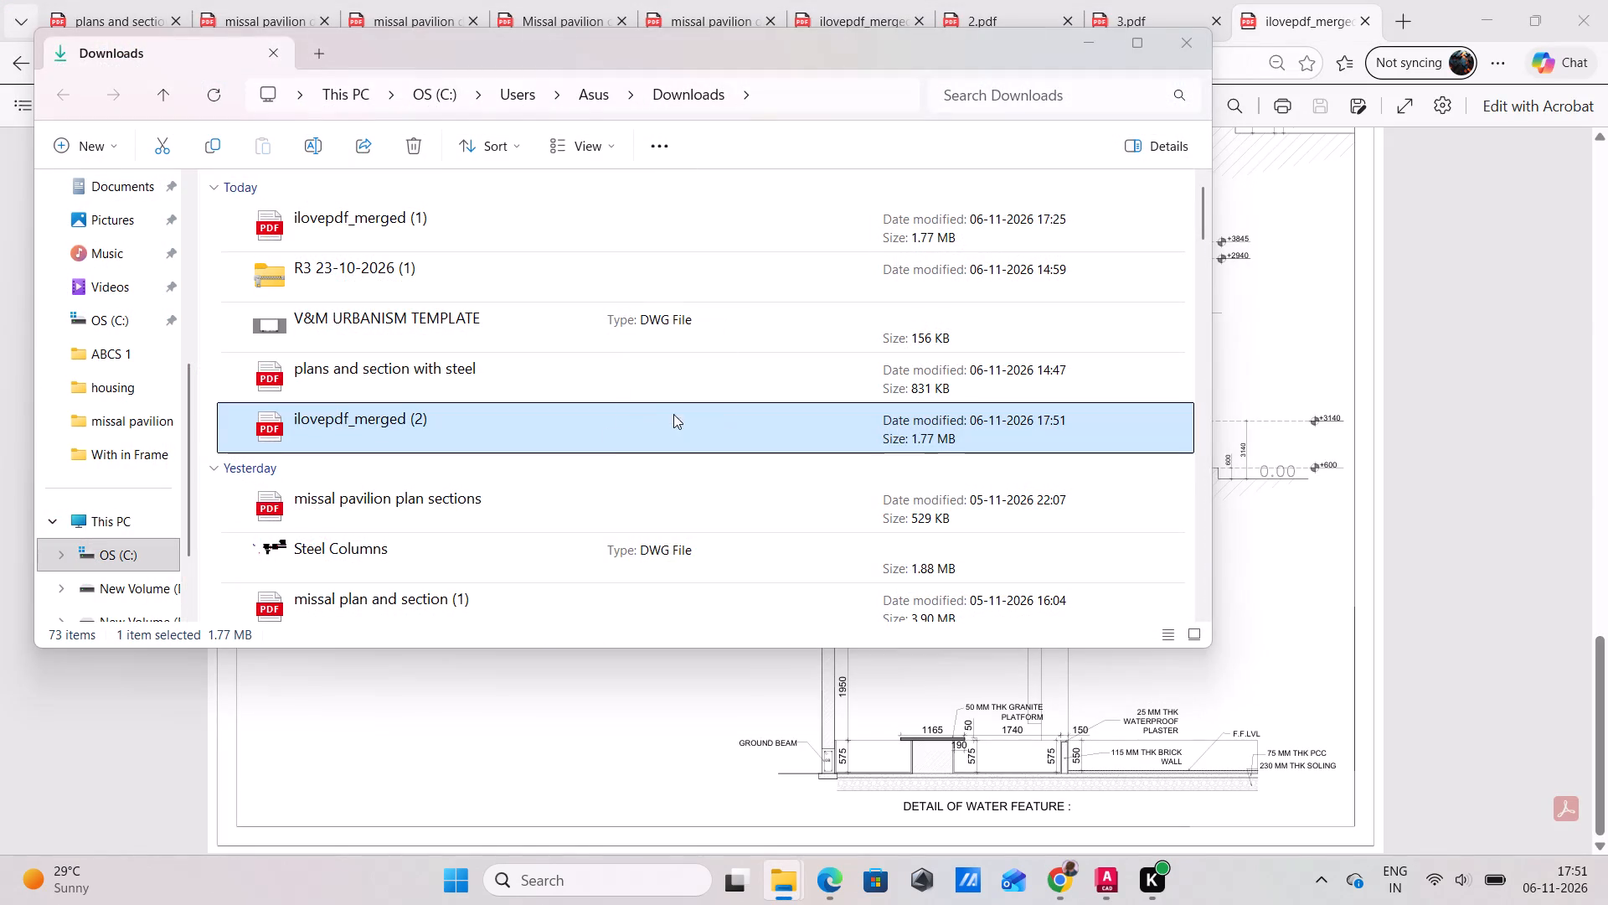
{"action": "left_click", "coordinate": [586, 418]}
{"action": "right_click", "coordinate": [673, 438]}
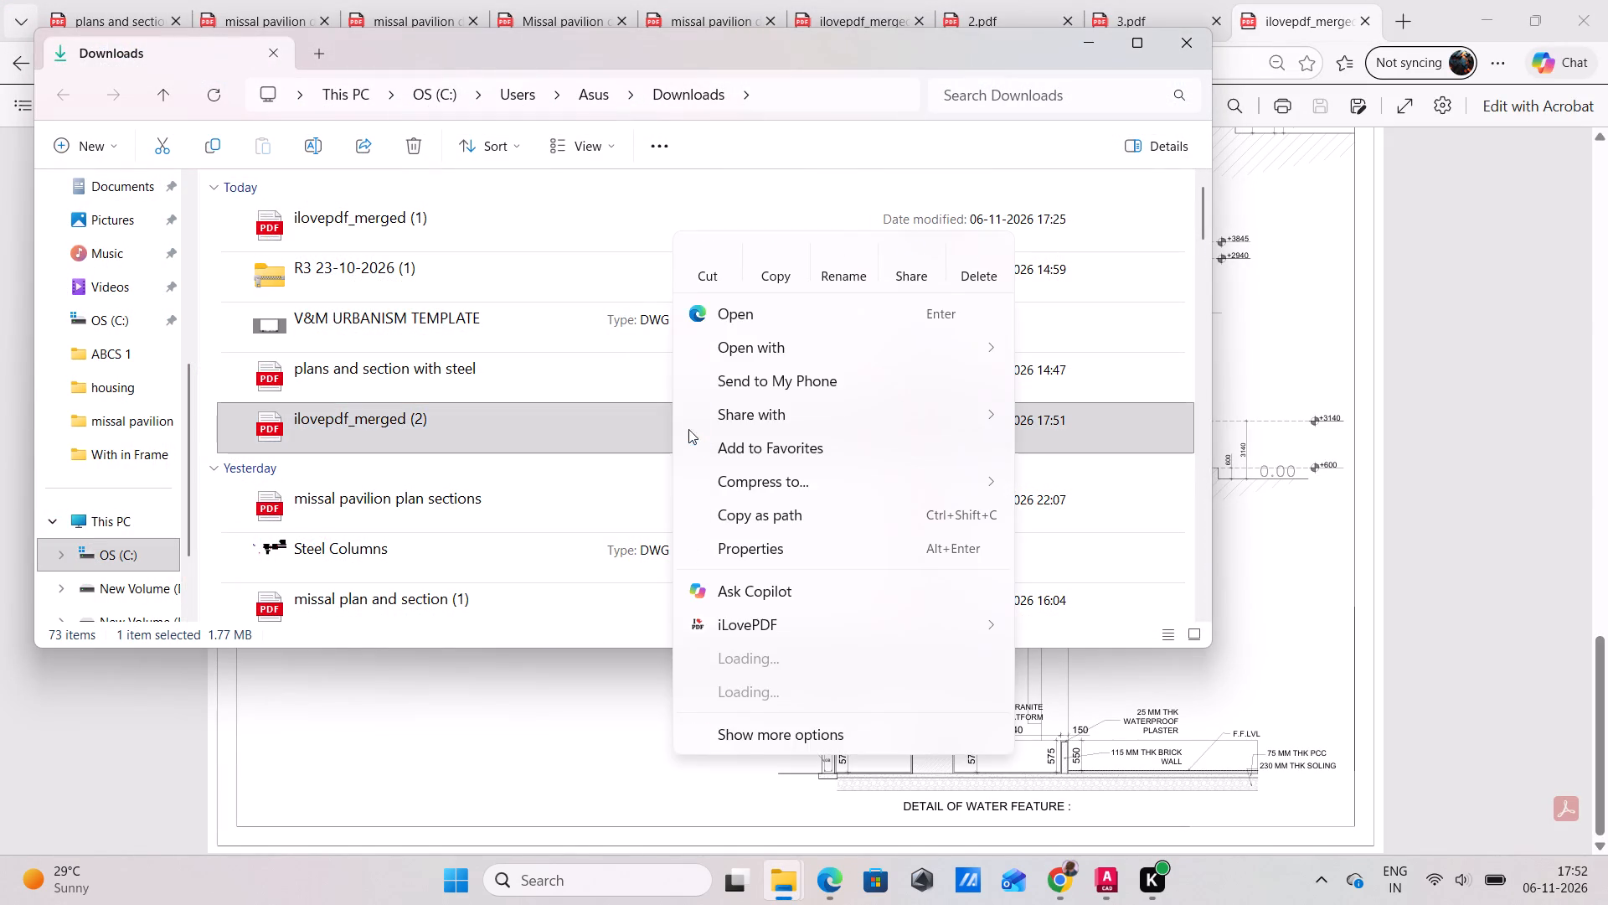
{"action": "left_click", "coordinate": [855, 275]}
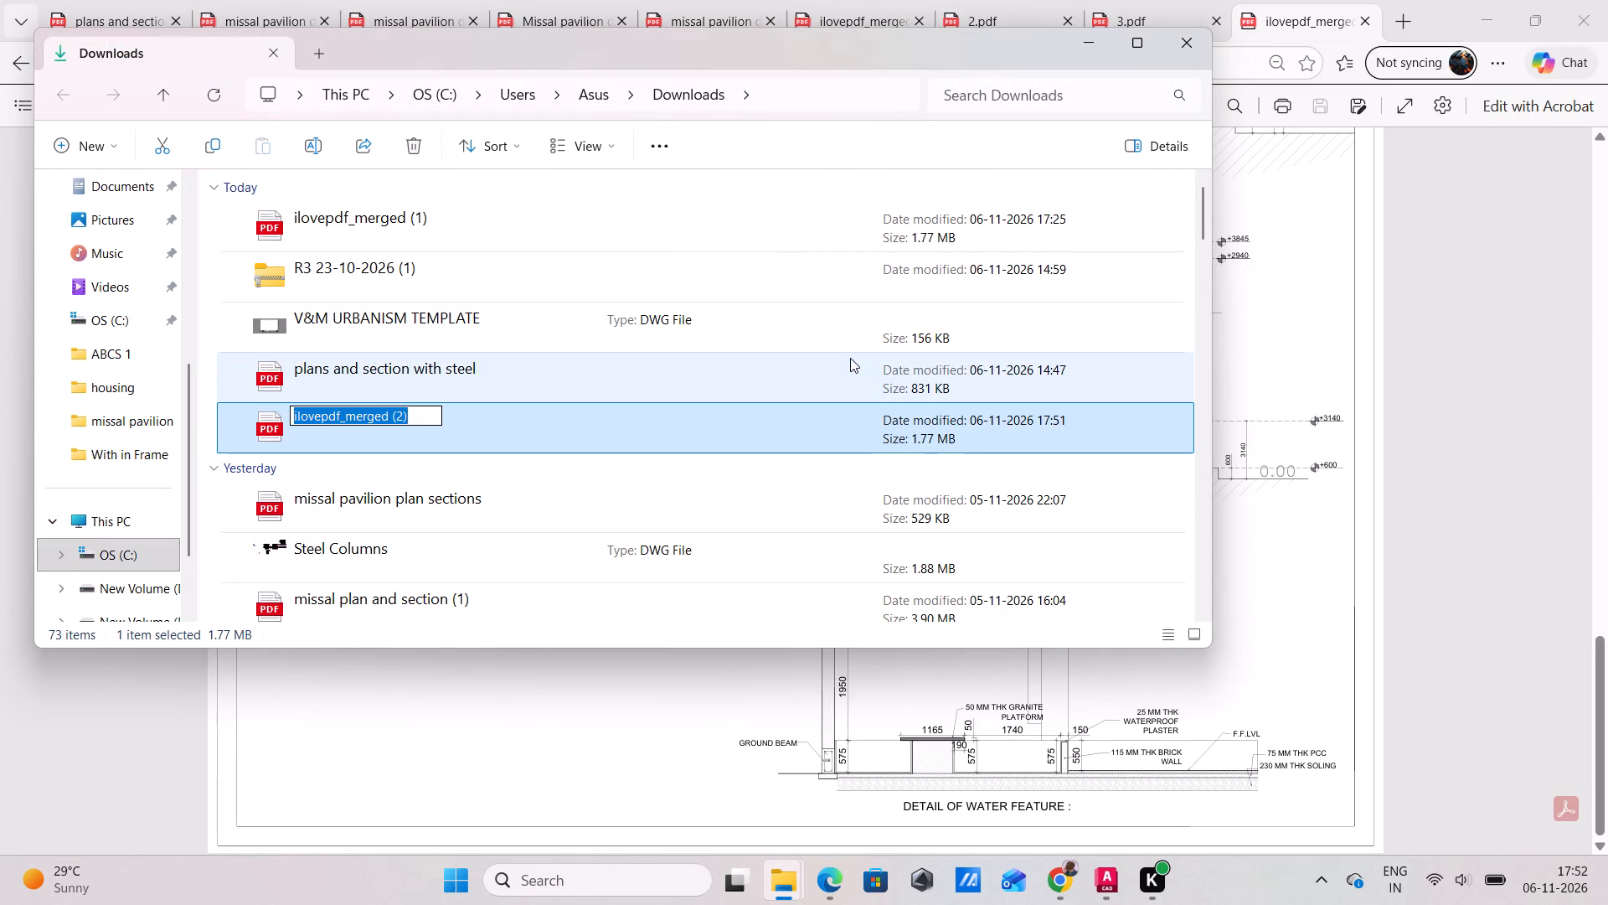
{"action": "key", "text": "BackSpace"}
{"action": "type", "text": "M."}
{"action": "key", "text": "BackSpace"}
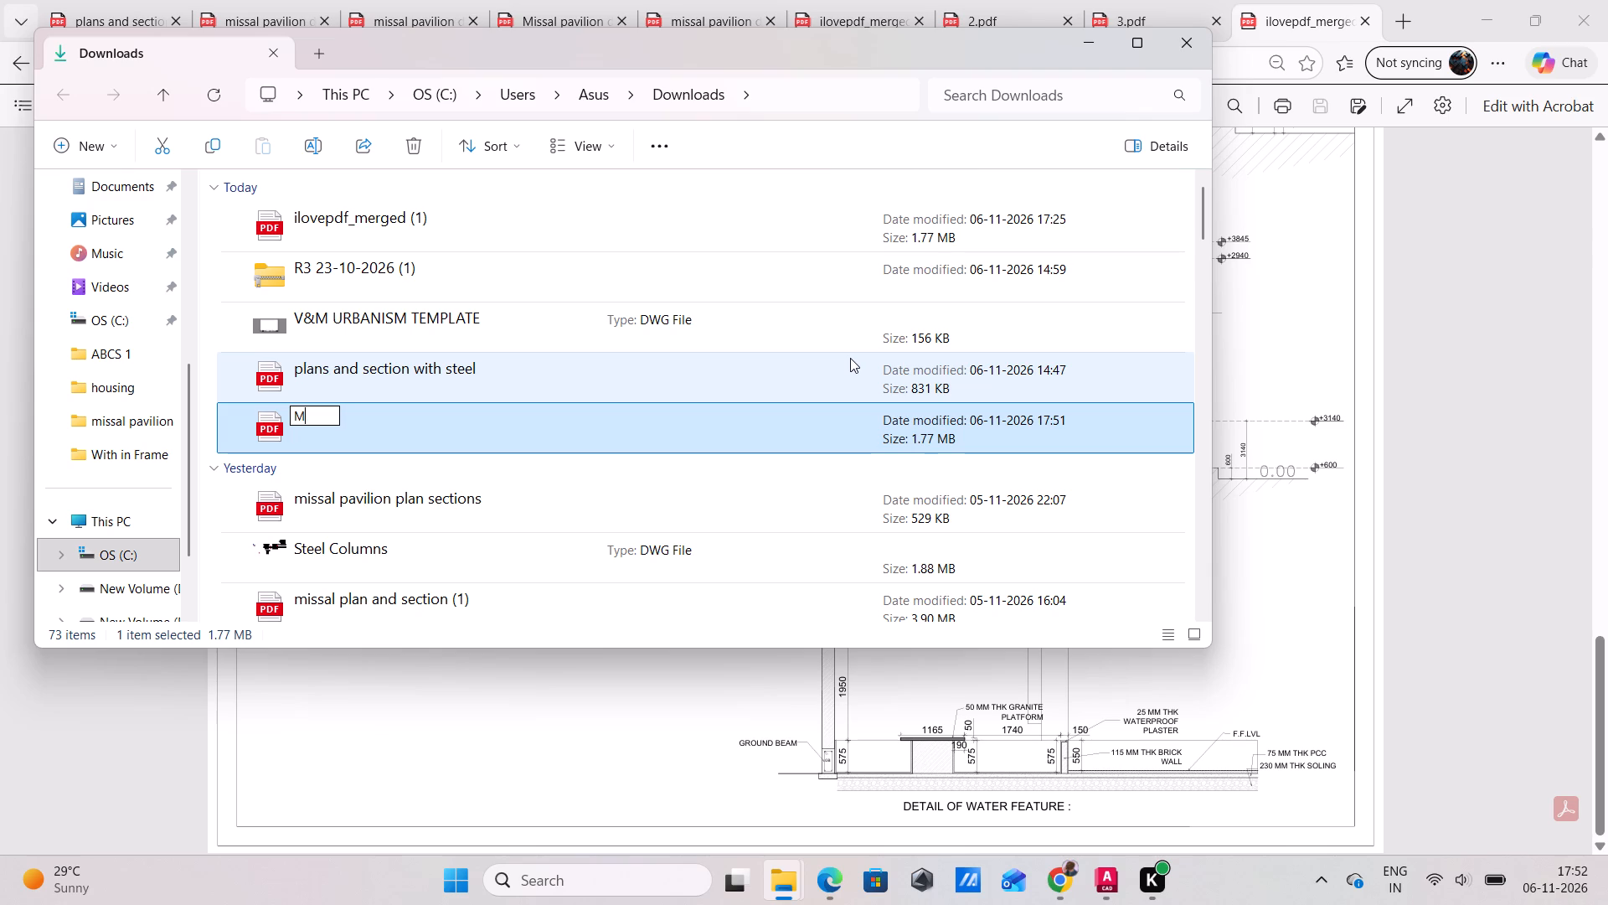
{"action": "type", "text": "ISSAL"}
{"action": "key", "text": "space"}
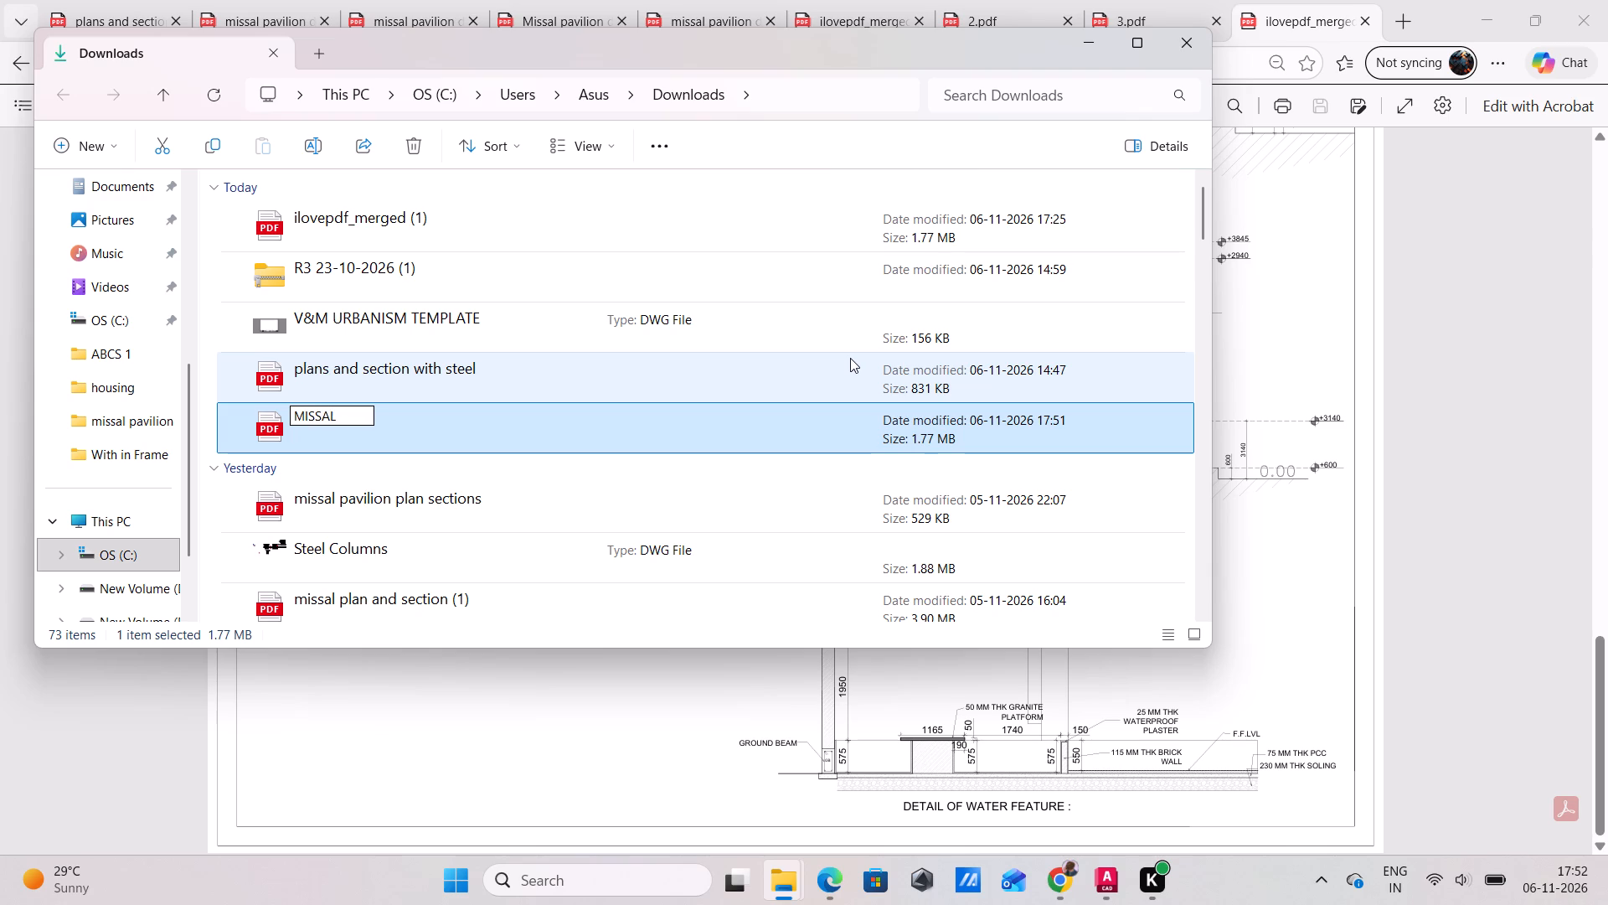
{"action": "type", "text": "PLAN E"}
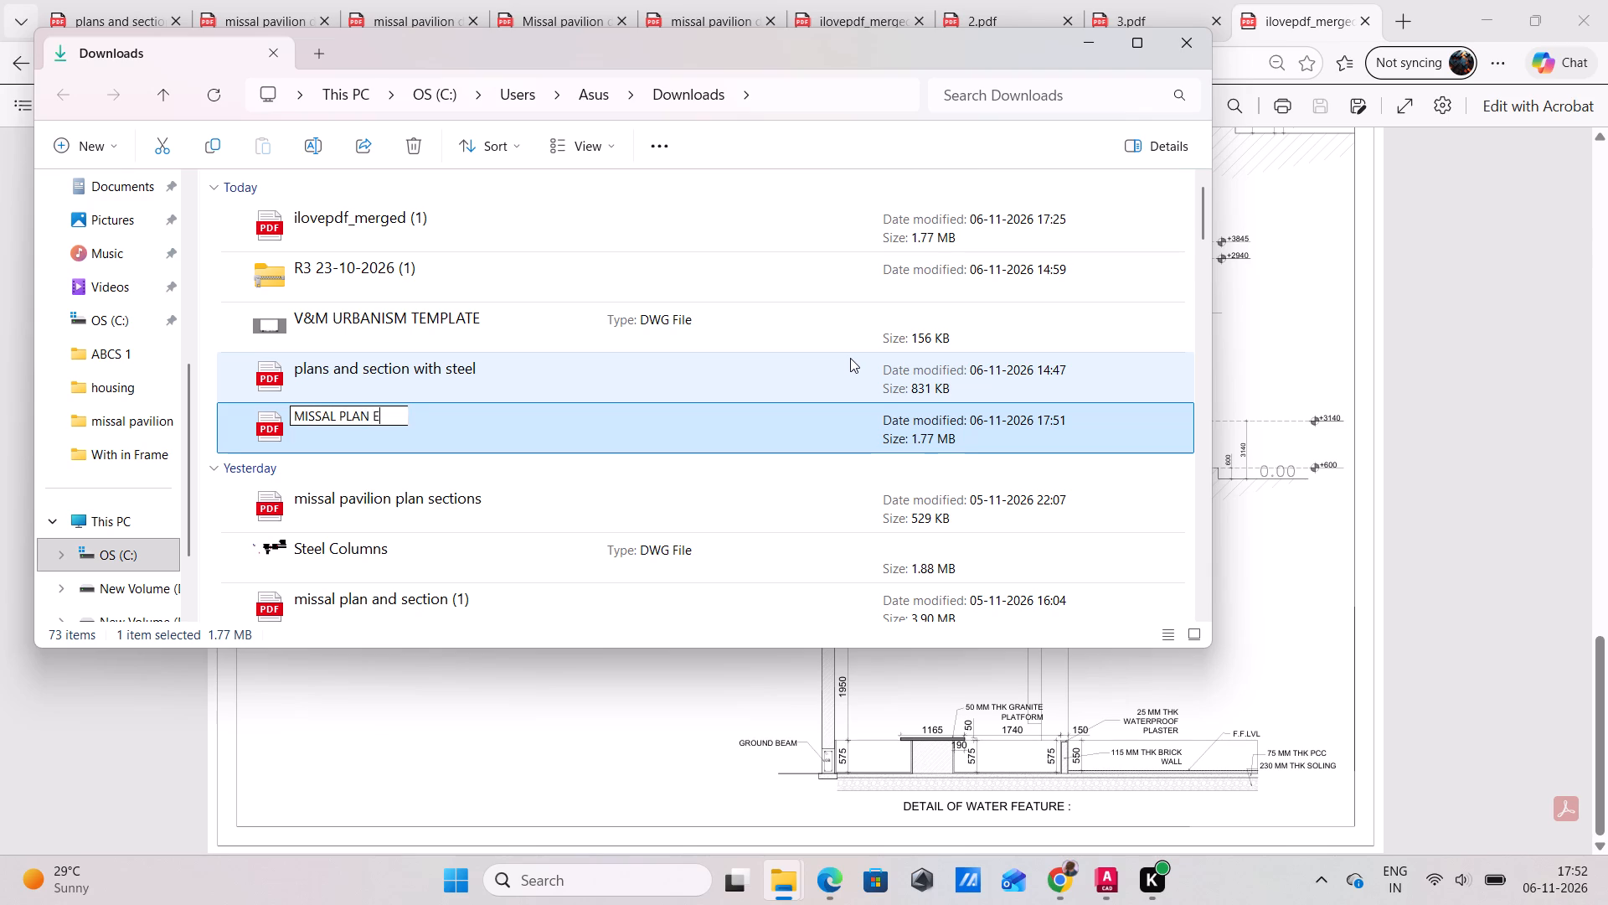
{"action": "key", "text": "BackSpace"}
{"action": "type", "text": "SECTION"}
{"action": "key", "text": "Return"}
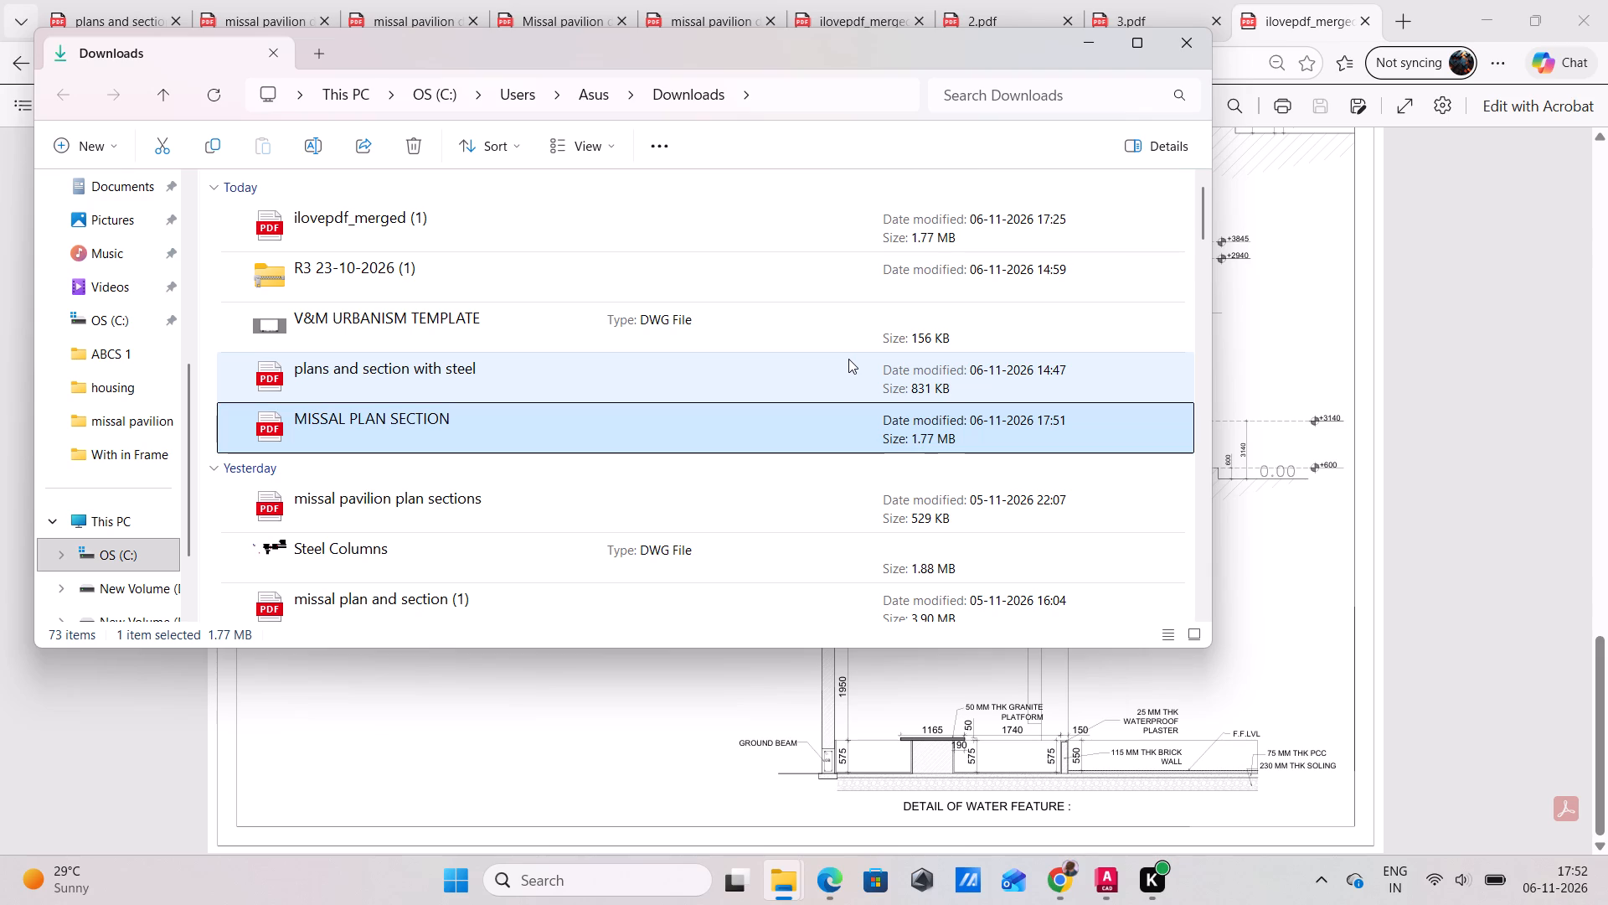